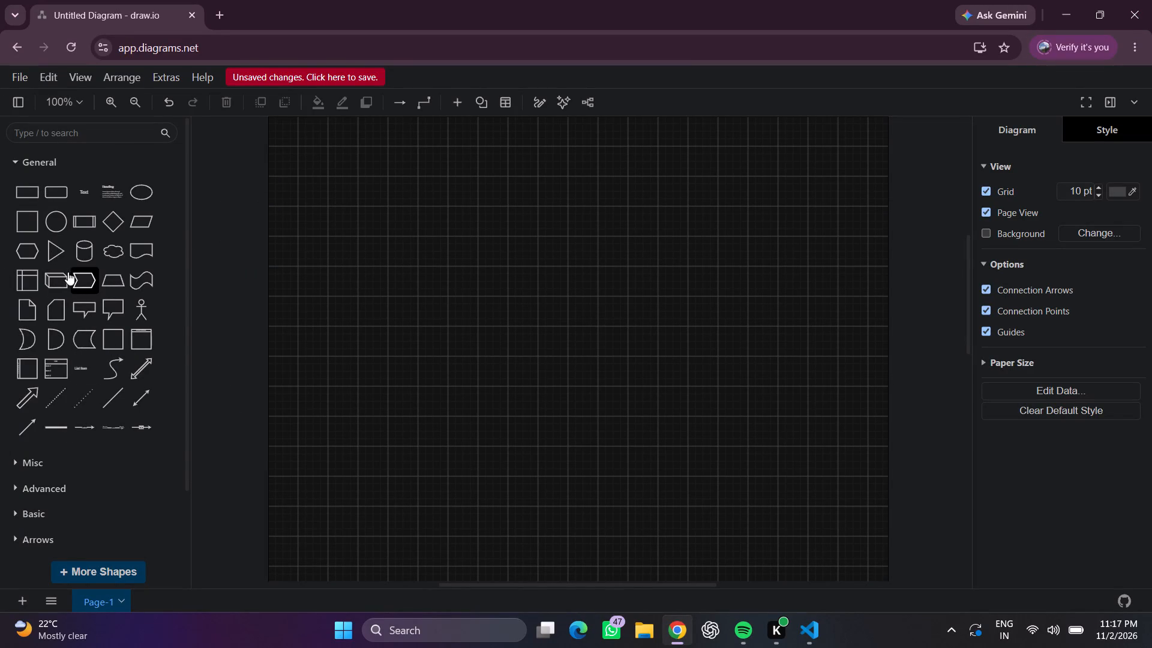
Insert a container shape near the top of the page and flatten it to about 200 × 40.
click(114, 327)
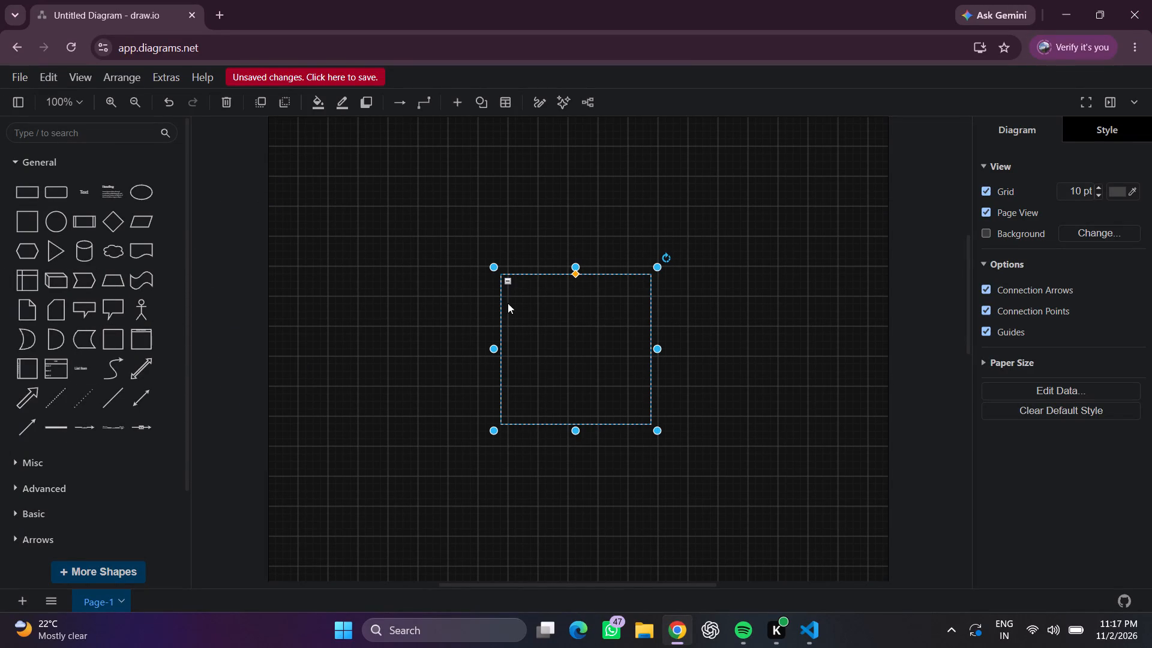
drag(499, 272, 421, 147)
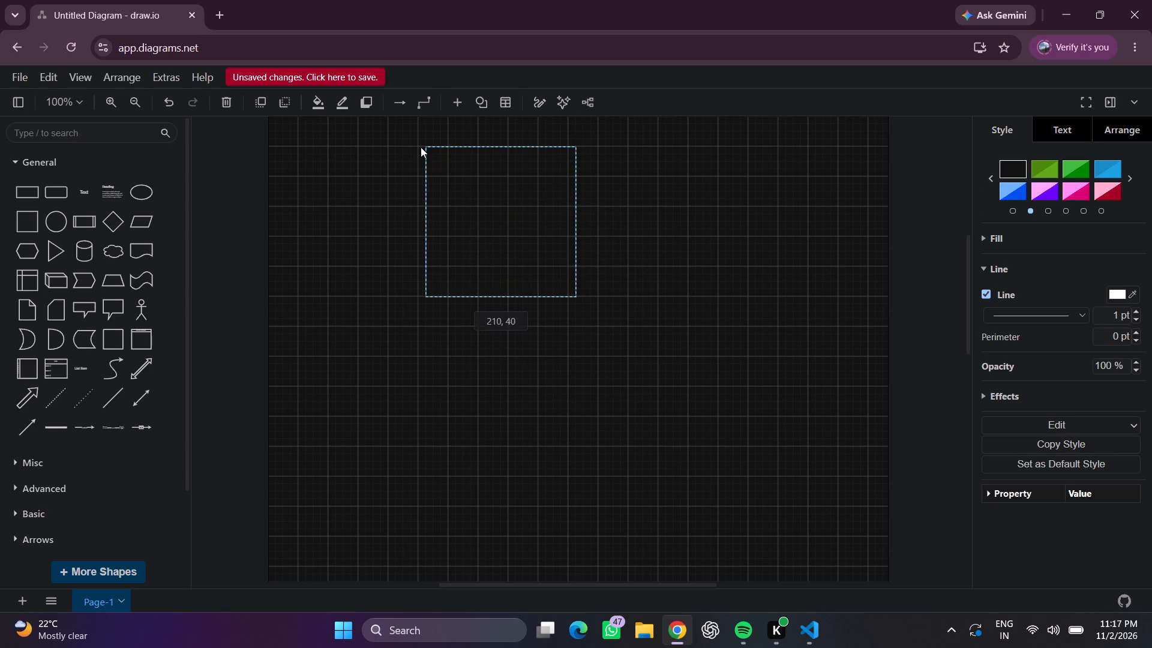
drag(421, 147, 415, 144)
drag(571, 222, 593, 223)
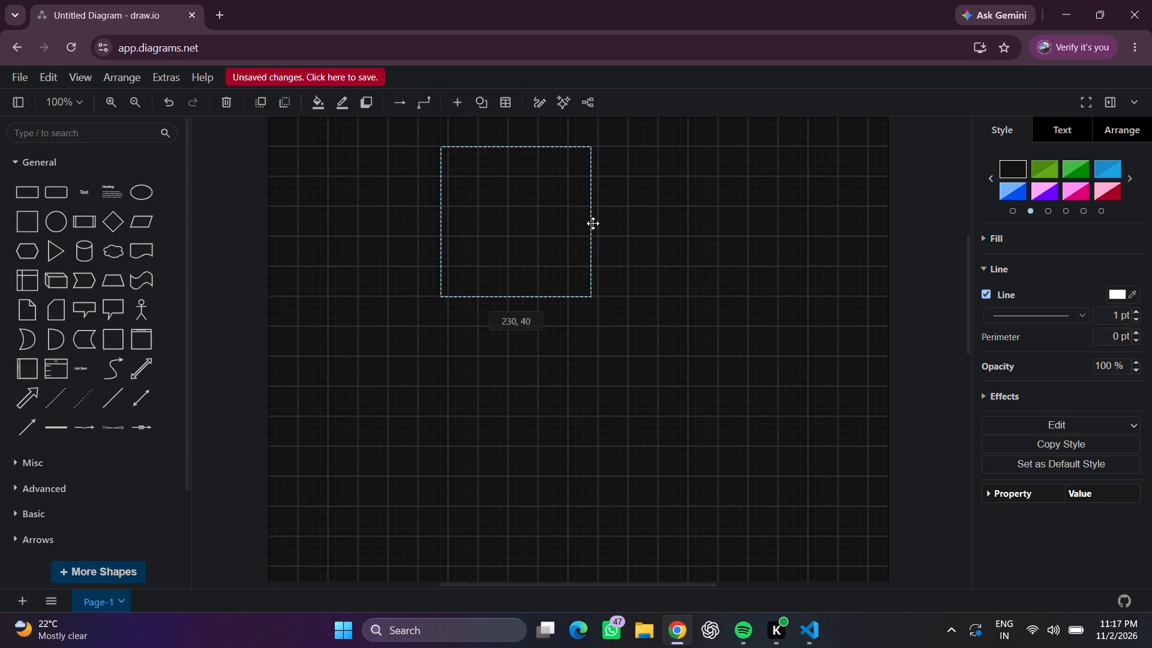
drag(593, 223, 634, 222)
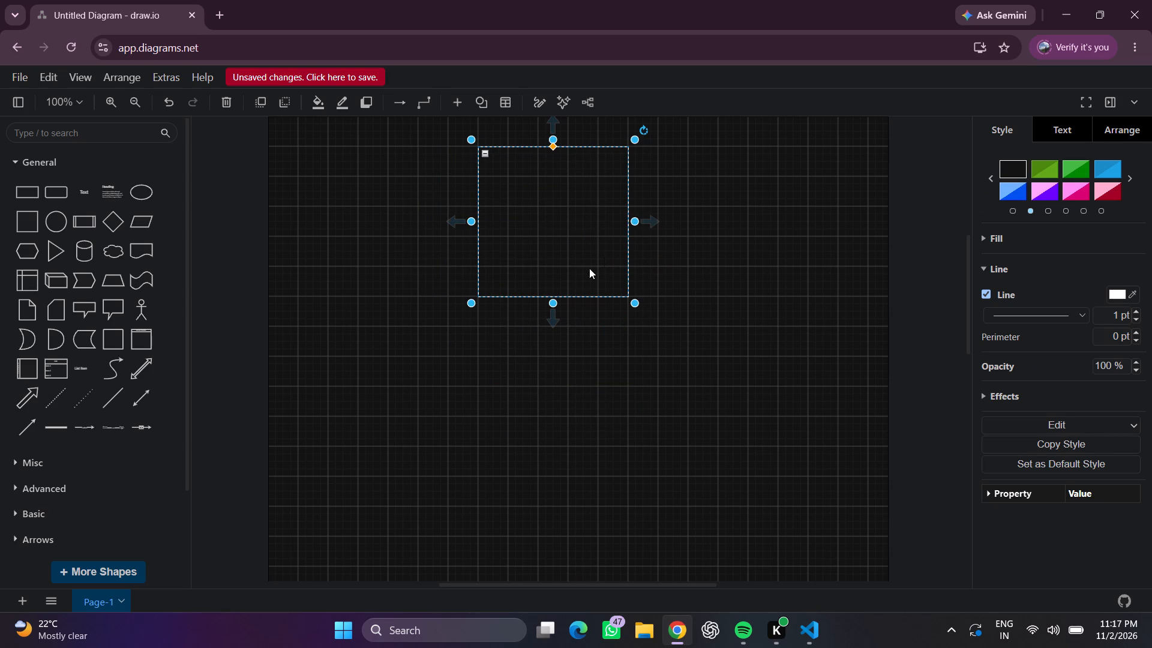
drag(553, 301, 571, 185)
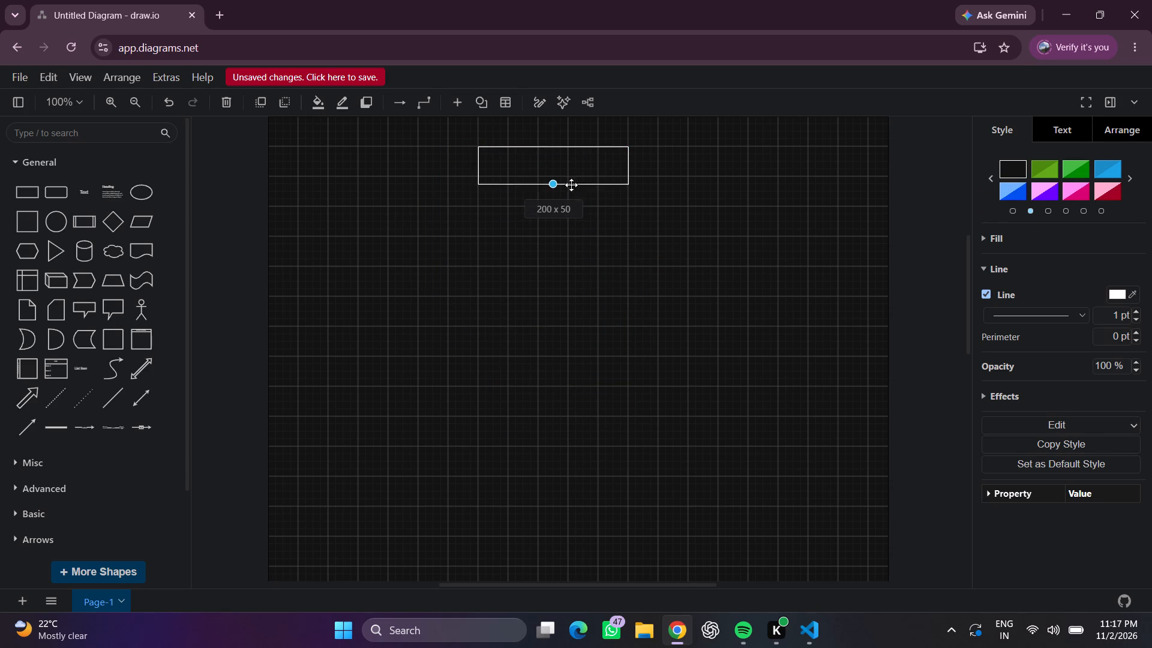
drag(571, 185, 572, 183)
click(569, 176)
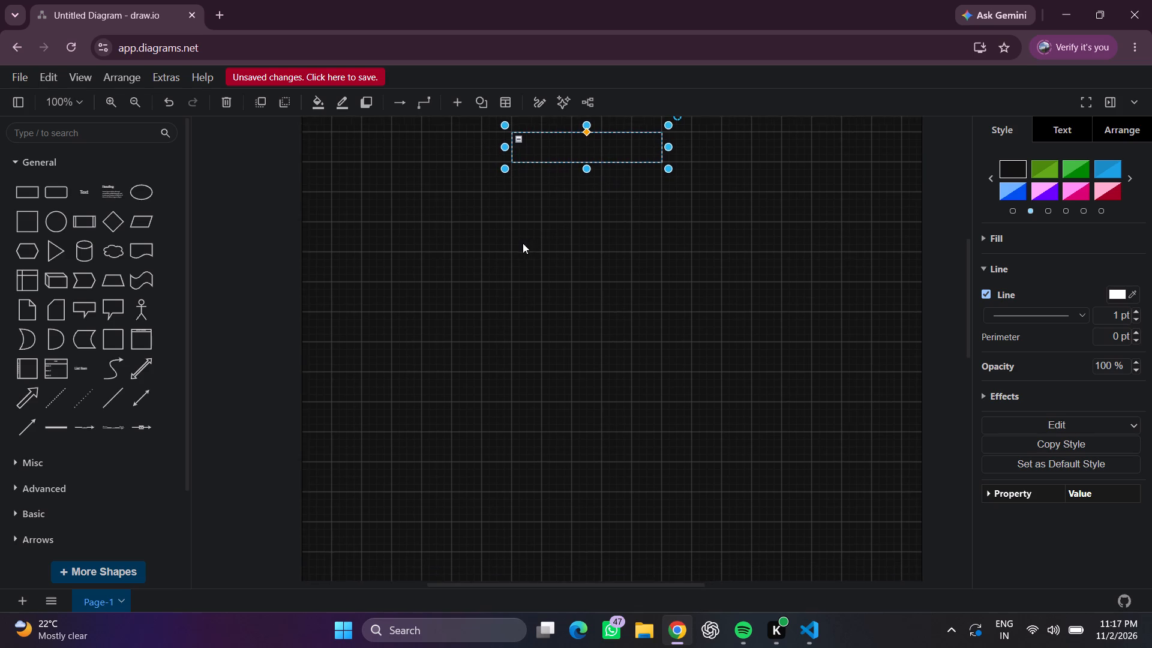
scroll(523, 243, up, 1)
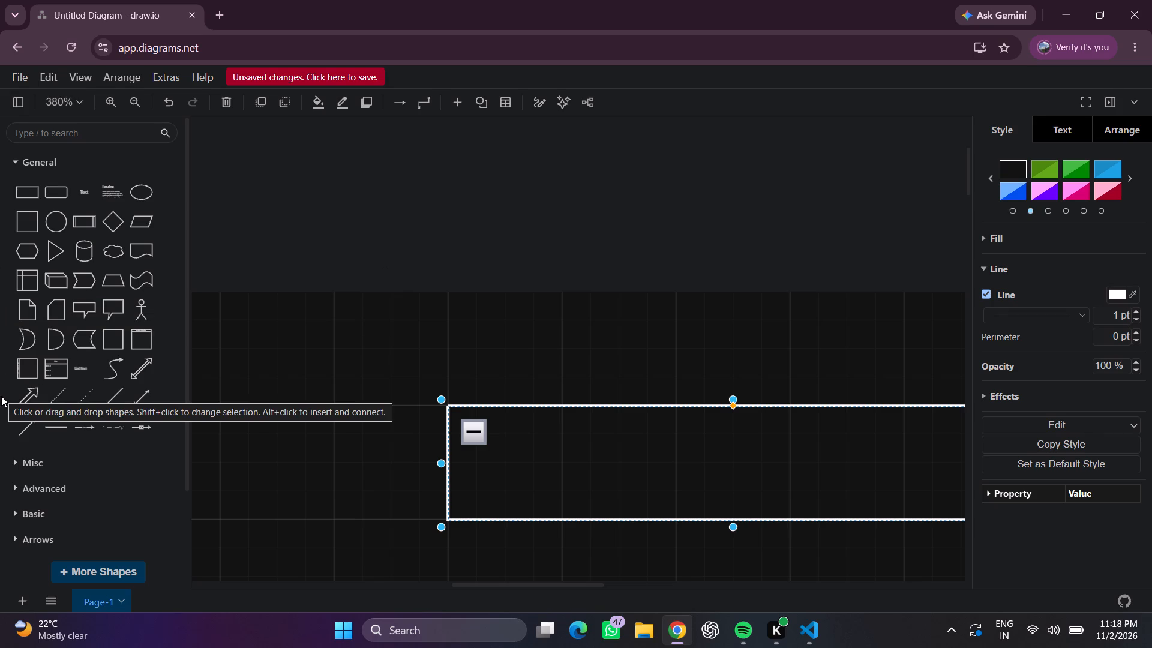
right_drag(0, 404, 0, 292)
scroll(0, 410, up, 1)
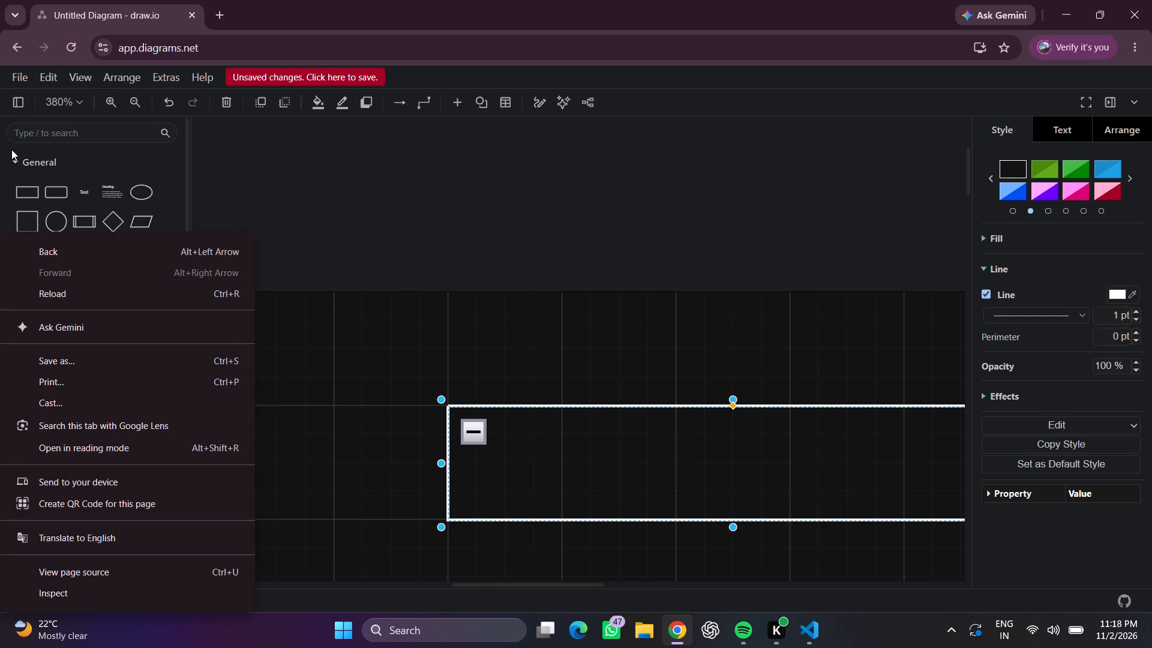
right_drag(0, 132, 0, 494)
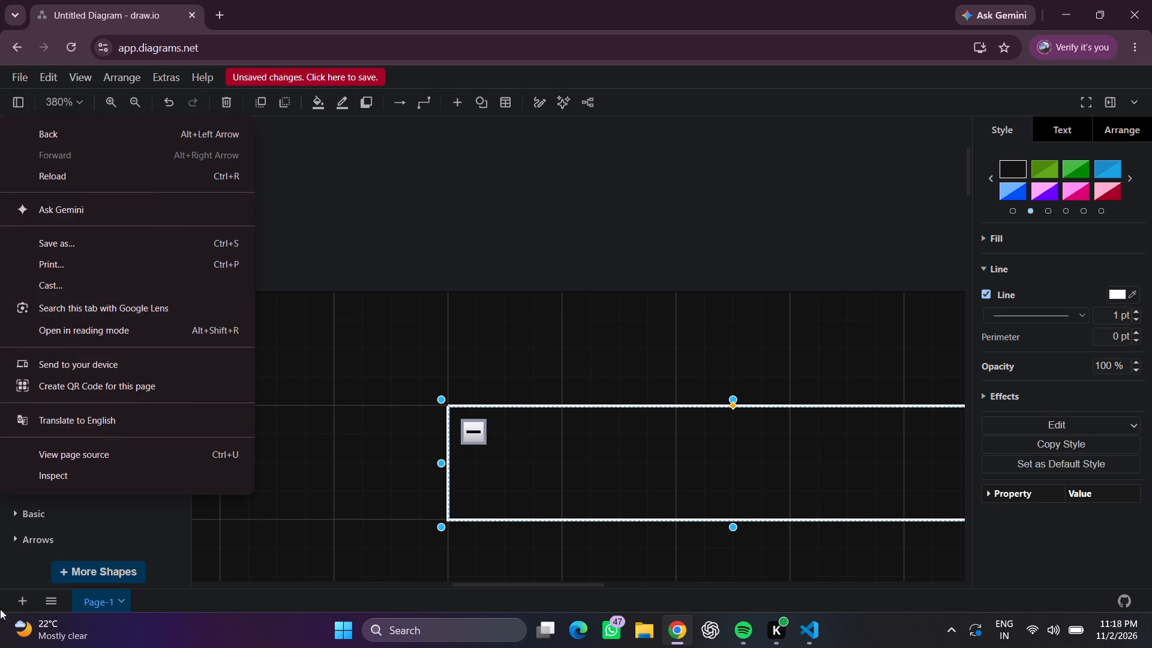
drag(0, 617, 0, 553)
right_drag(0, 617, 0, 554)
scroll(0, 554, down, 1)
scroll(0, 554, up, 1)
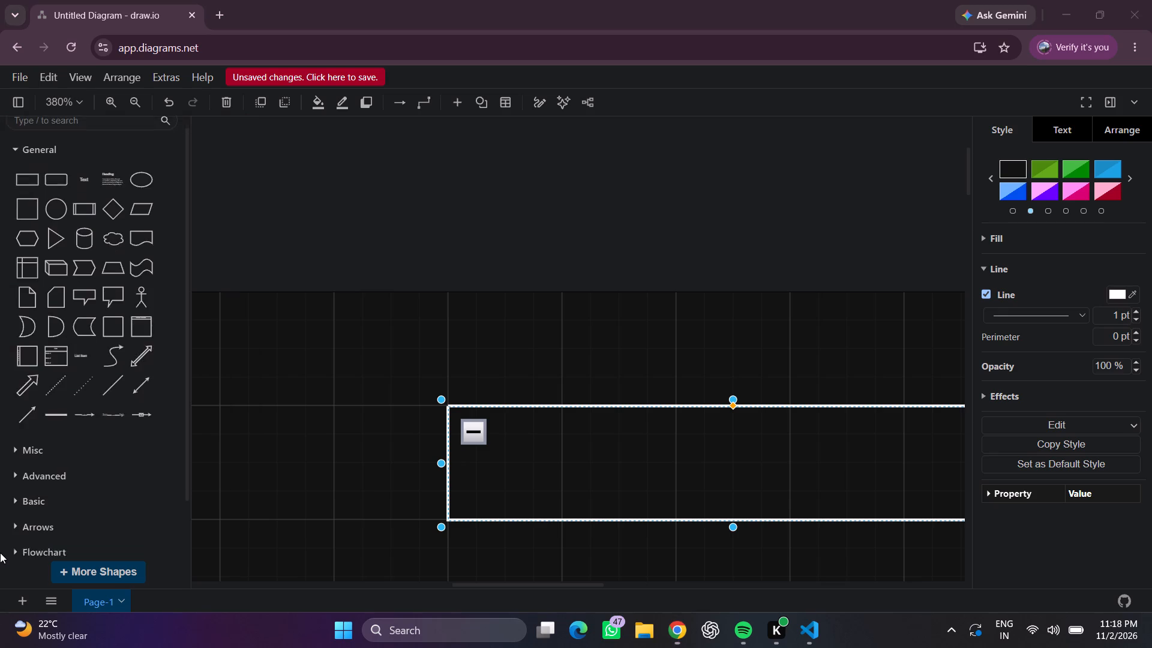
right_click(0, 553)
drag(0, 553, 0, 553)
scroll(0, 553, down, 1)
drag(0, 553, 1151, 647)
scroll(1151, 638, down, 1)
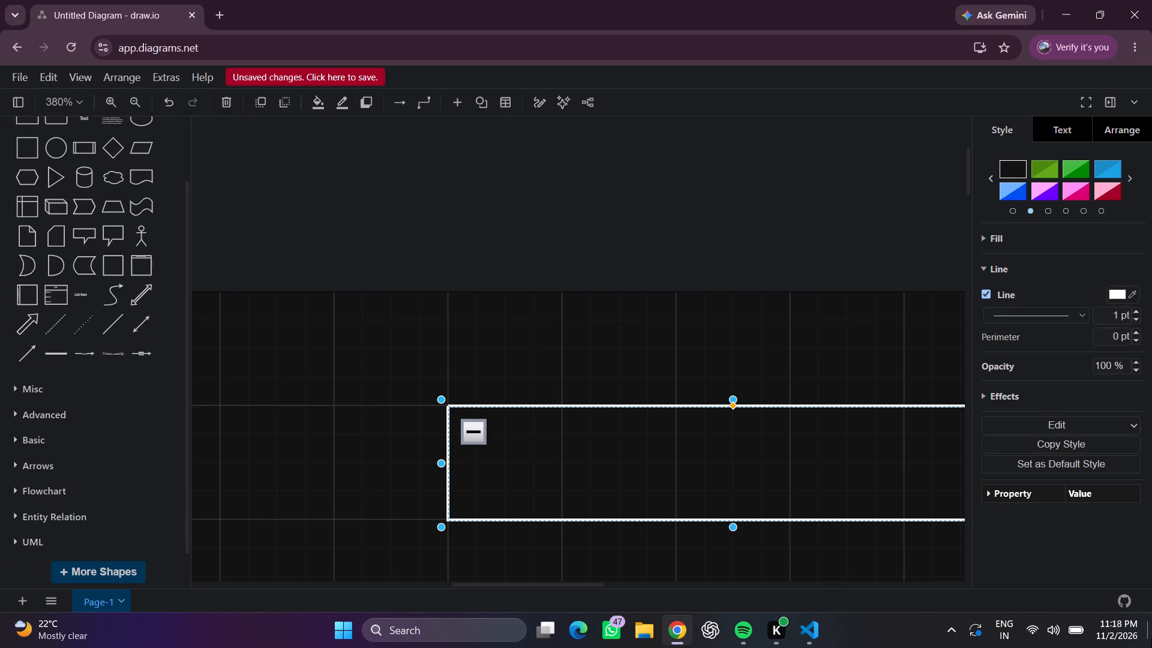
Add a text element inside the container and place it in the container's upper-left corner.
scroll(1151, 638, down, 1)
scroll(829, 487, down, 2)
scroll(829, 487, left, 1)
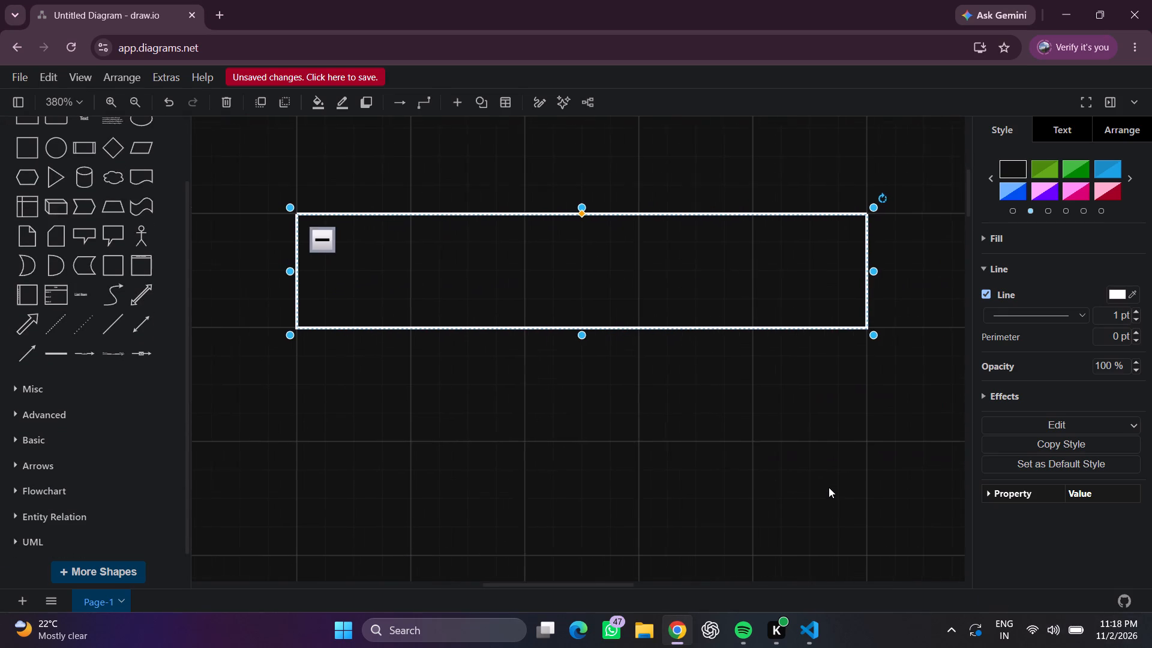
scroll(829, 487, left, 1)
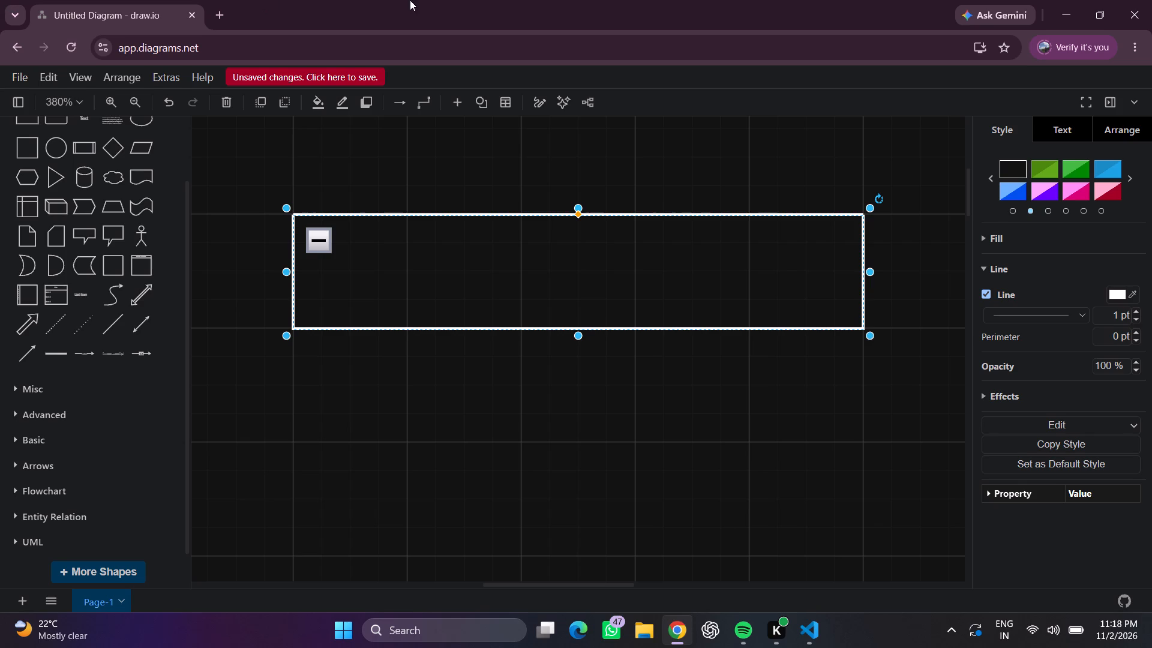
triple_click(400, 265)
drag(496, 262, 779, 291)
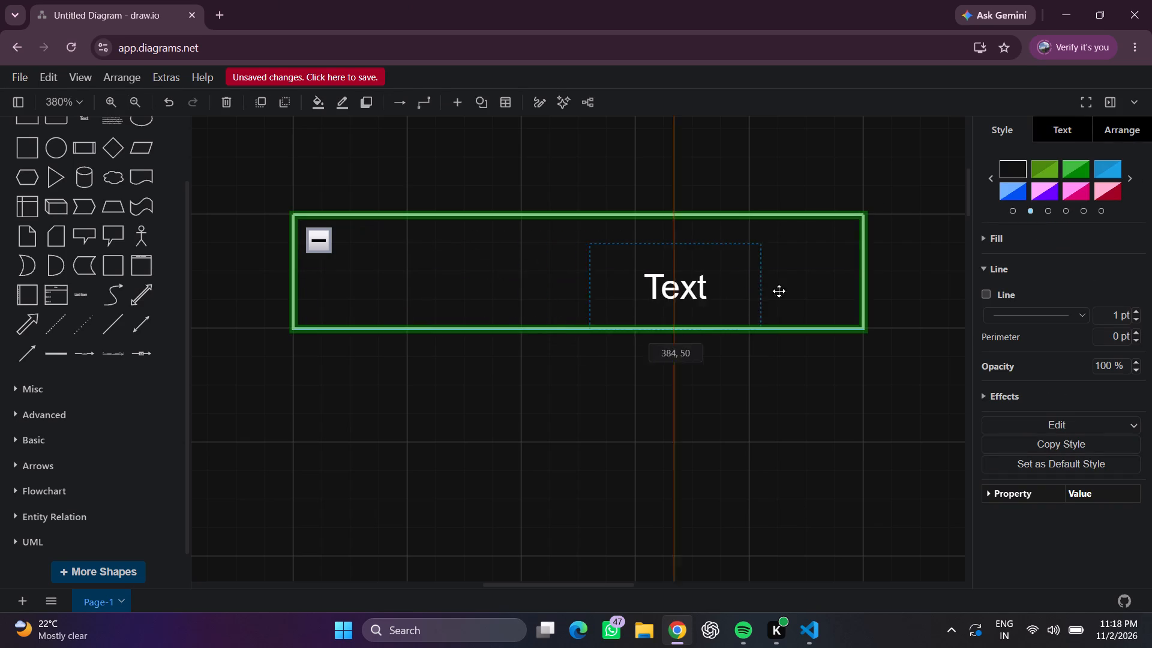
drag(779, 291, 465, 250)
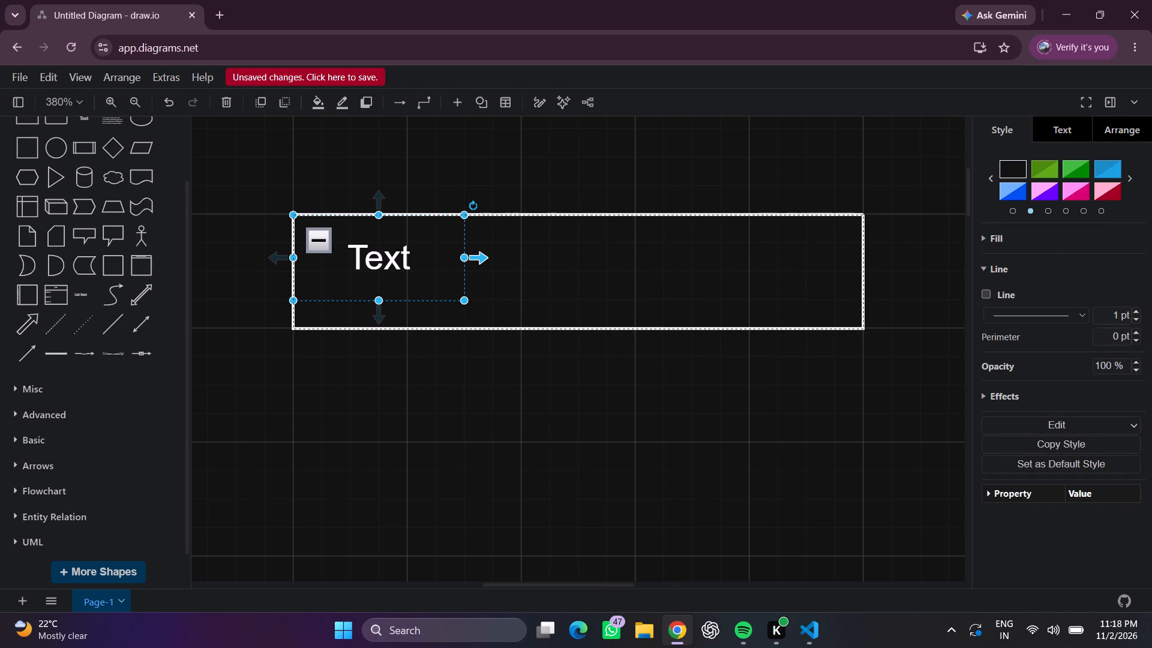
drag(469, 255, 636, 283)
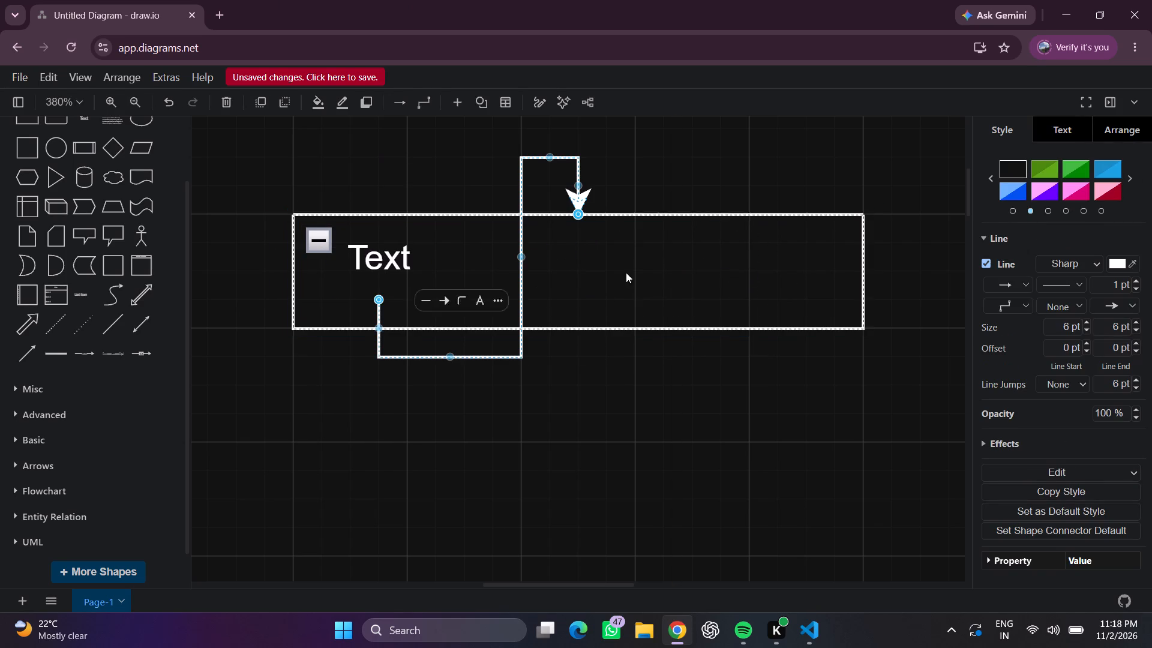
click(221, 101)
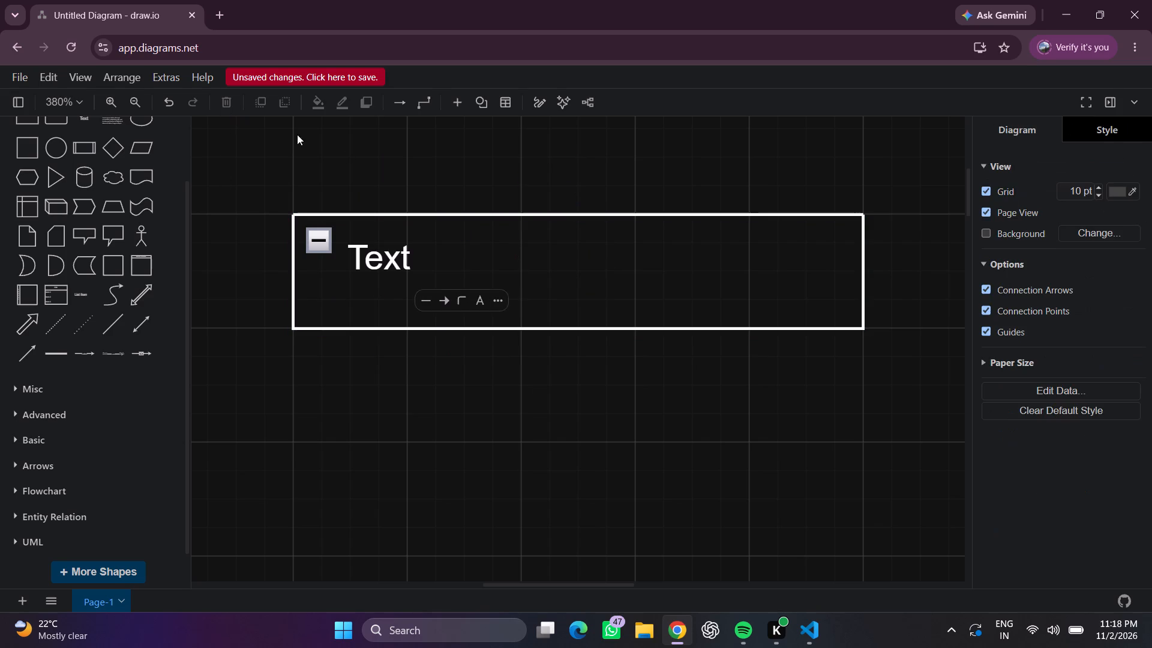
Stretch the text element to the container's full width of 200 and its full height.
click(387, 242)
drag(466, 254, 467, 254)
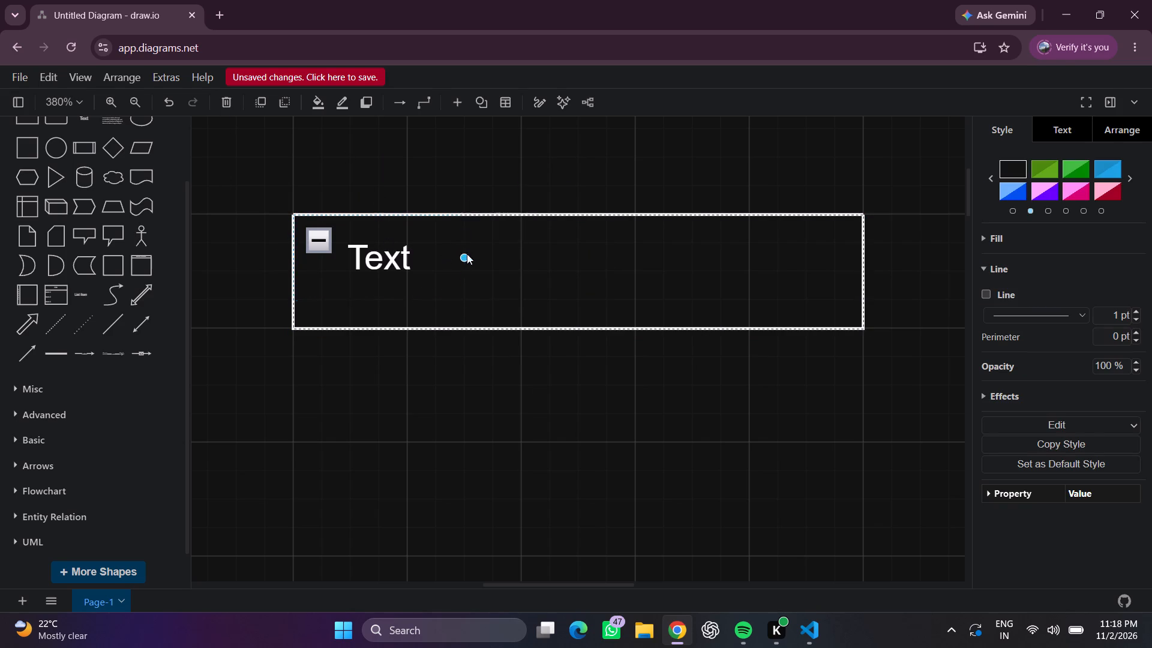
drag(467, 254, 854, 263)
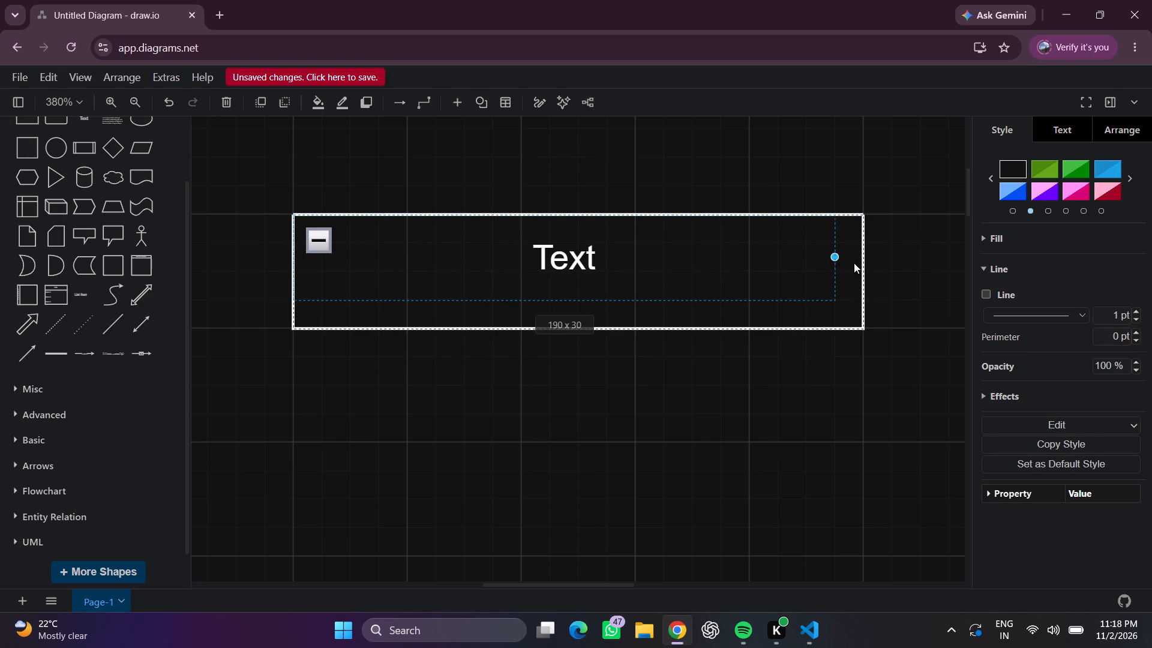
drag(854, 263, 857, 264)
drag(578, 301, 579, 307)
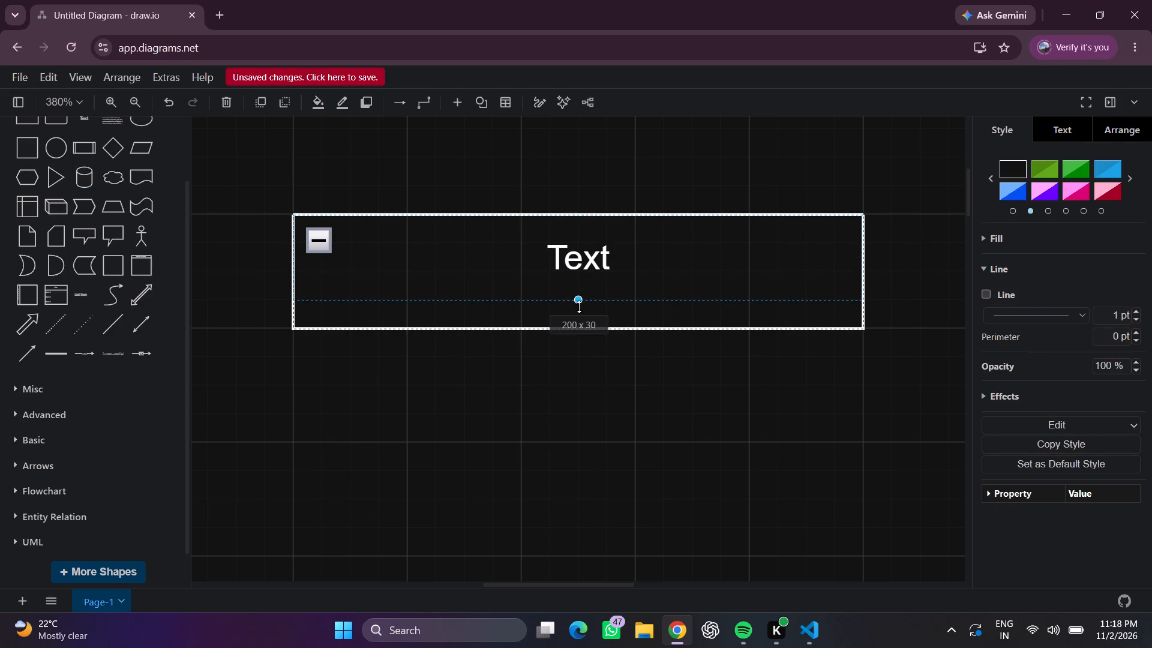
drag(579, 307, 582, 331)
Replace the placeholder text in the container with "User / Admin".
double_click(579, 291)
double_click(573, 295)
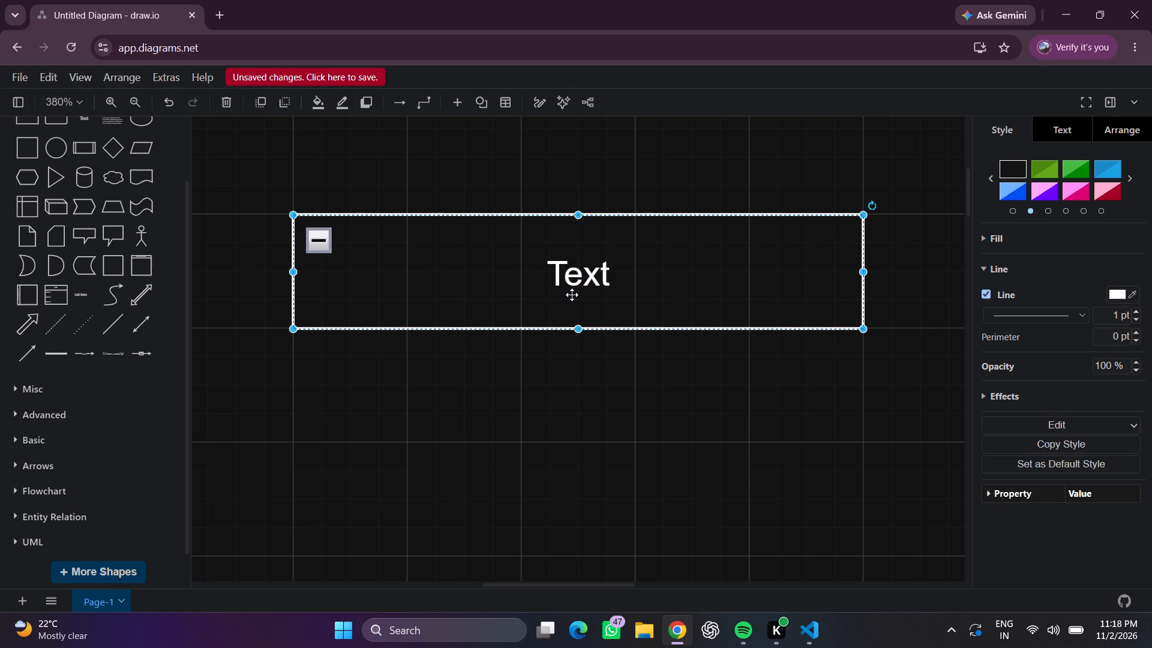
double_click(572, 293)
double_click(573, 295)
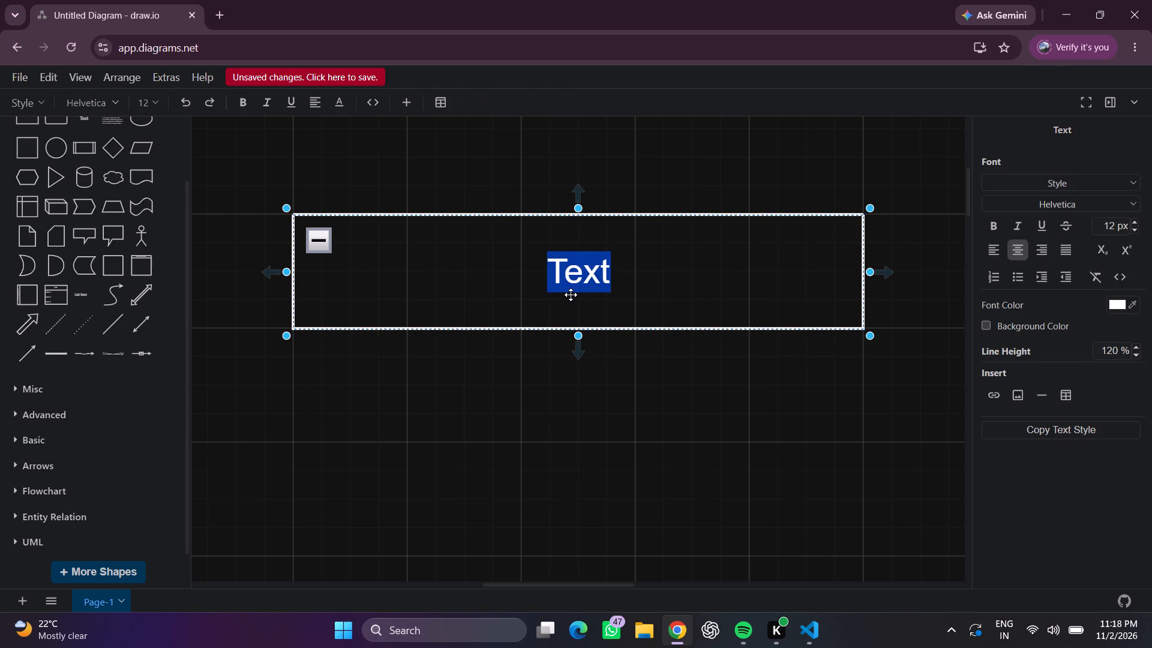
key(BackSpace)
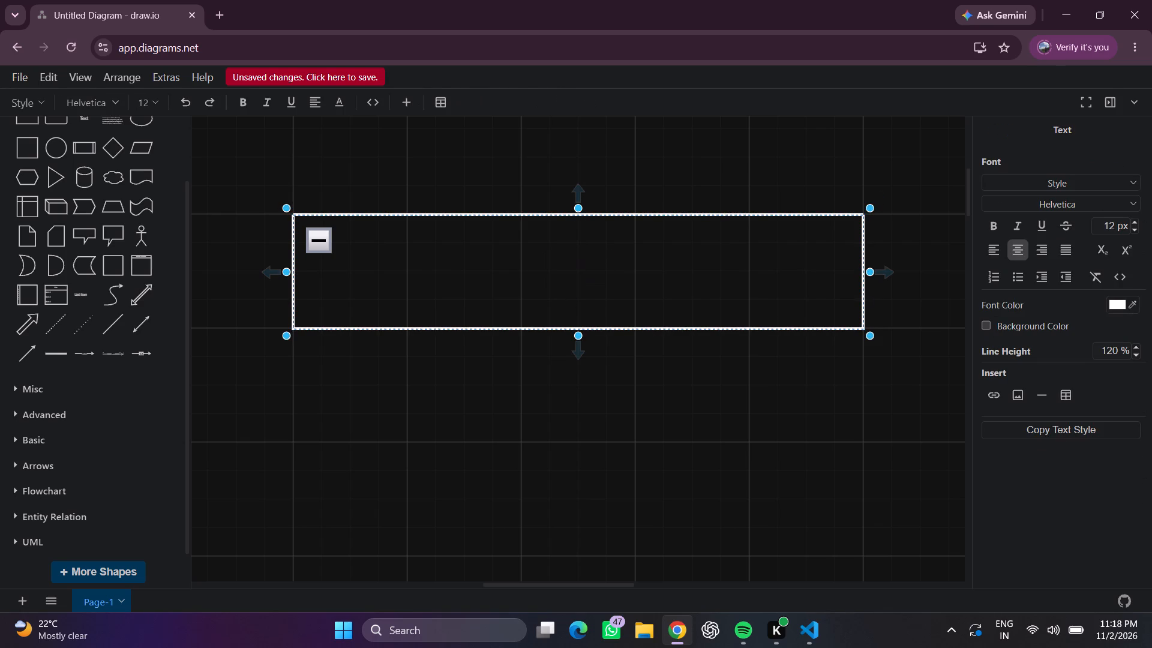
text(ser)
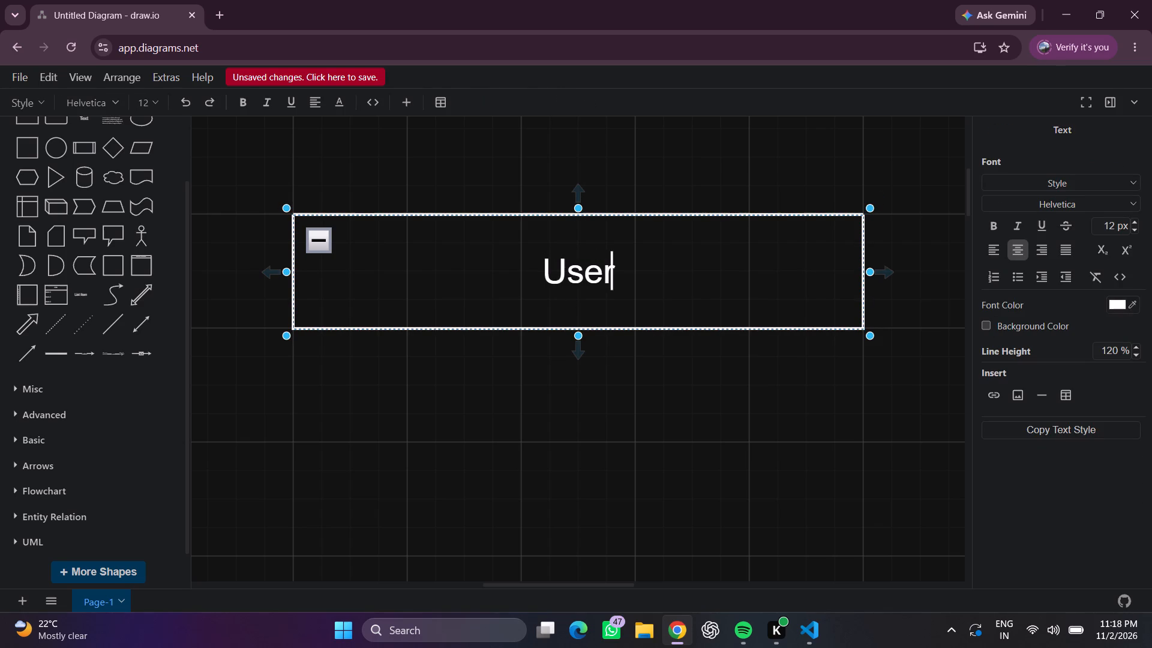
key(space)
text(/)
key(space)
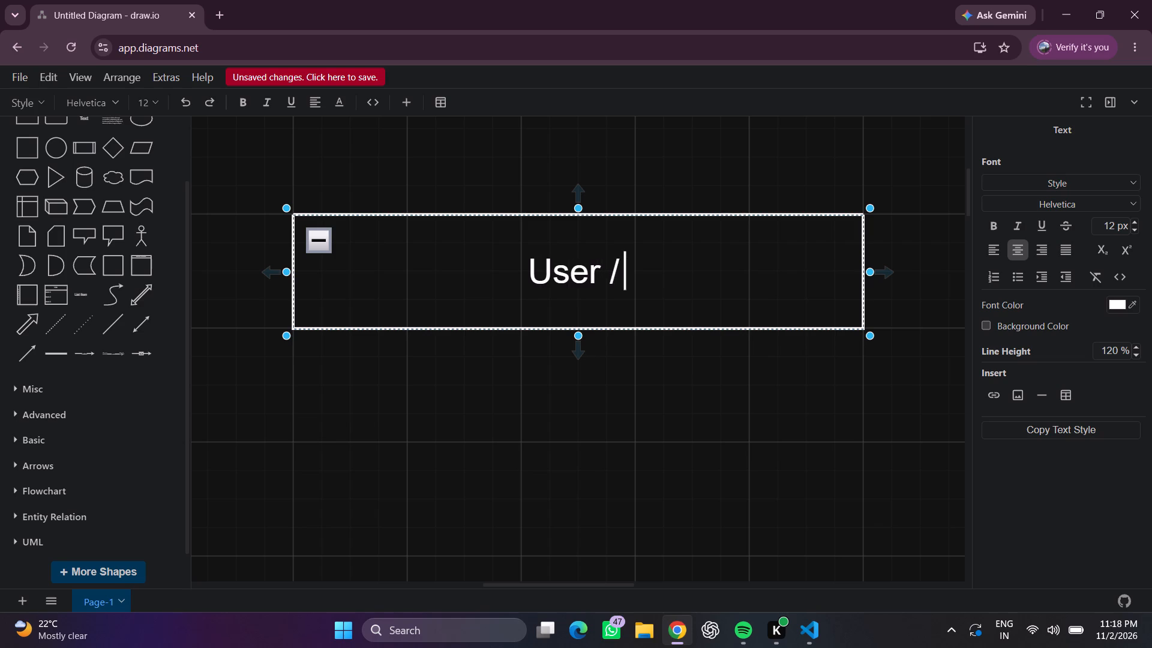
text(dmin)
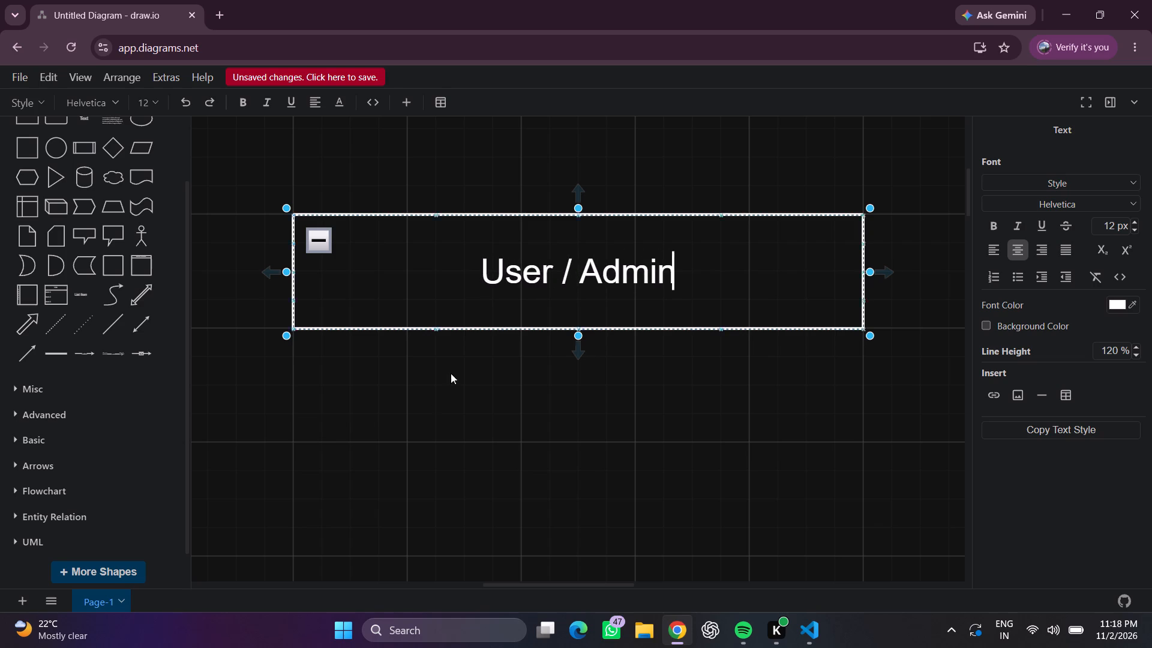
click(416, 460)
Apply the Heading 3 style to the "User / Admin" text.
double_click(539, 271)
double_click(537, 275)
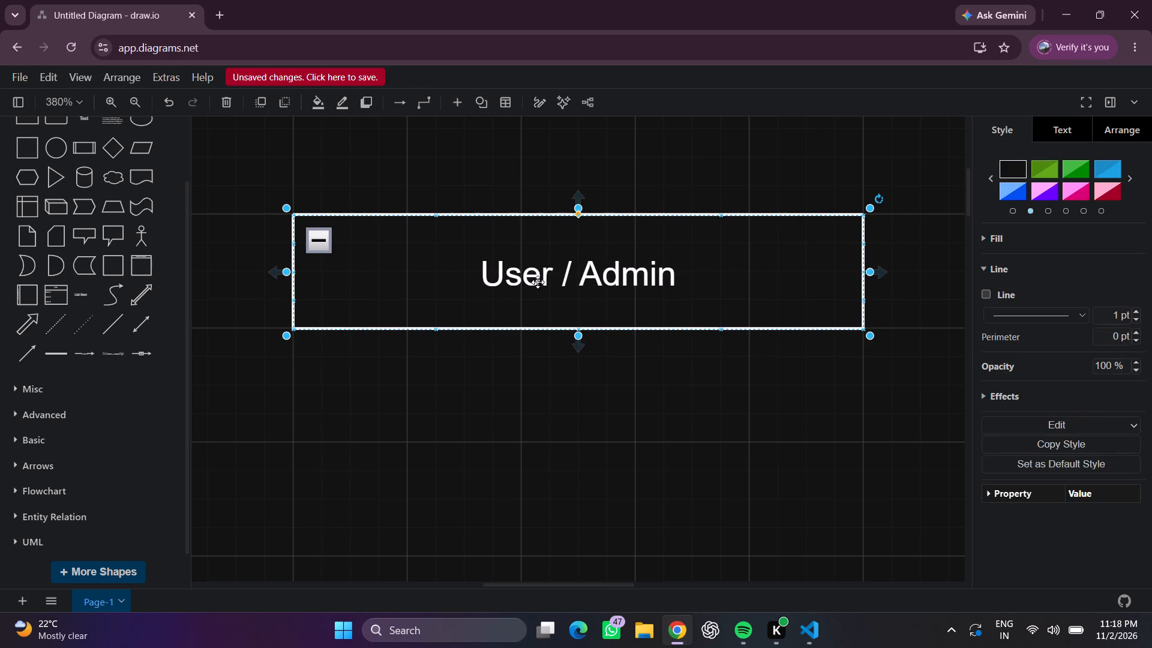
click(618, 296)
click(614, 296)
double_click(611, 286)
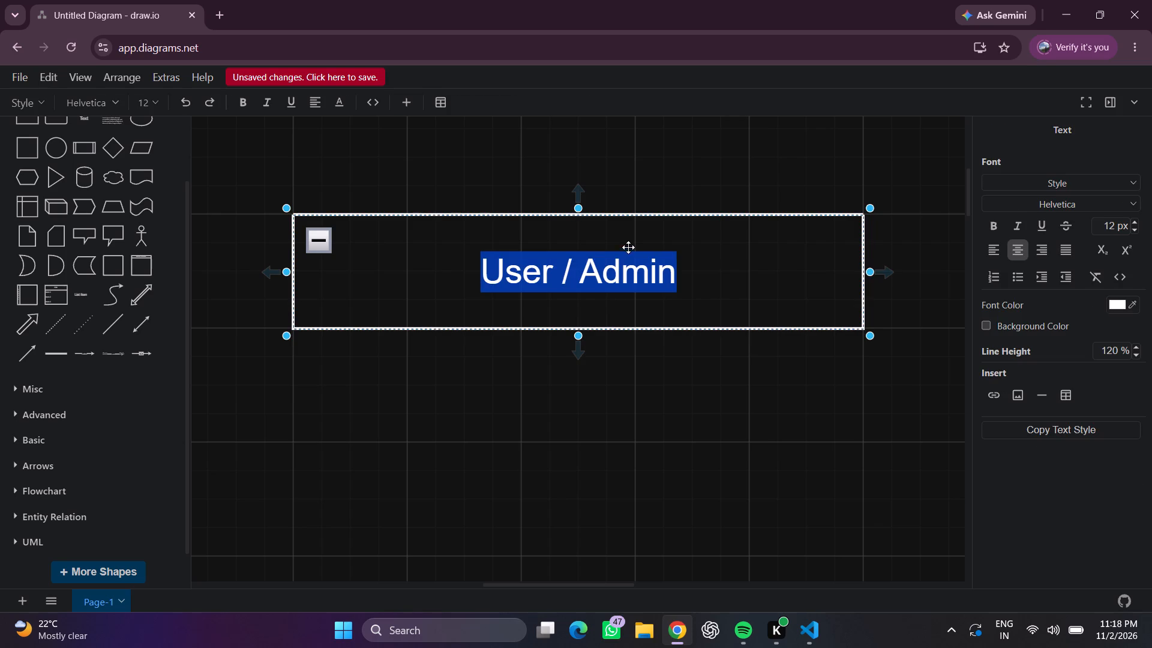
drag(1133, 0, 1139, 0)
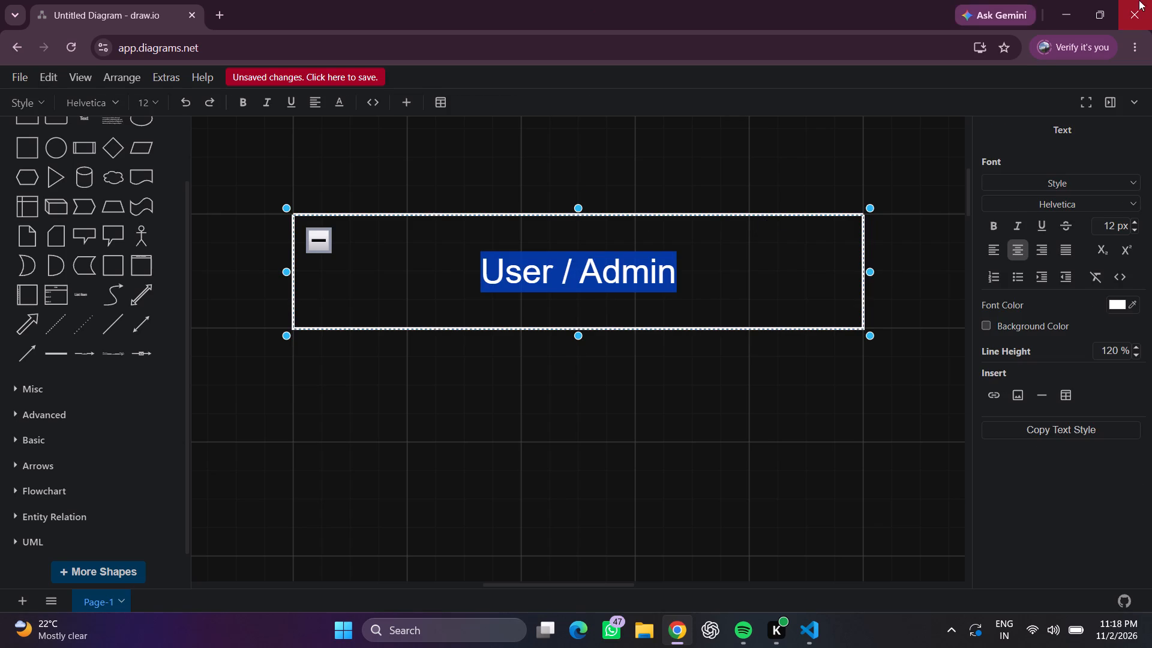
drag(1139, 0, 769, 272)
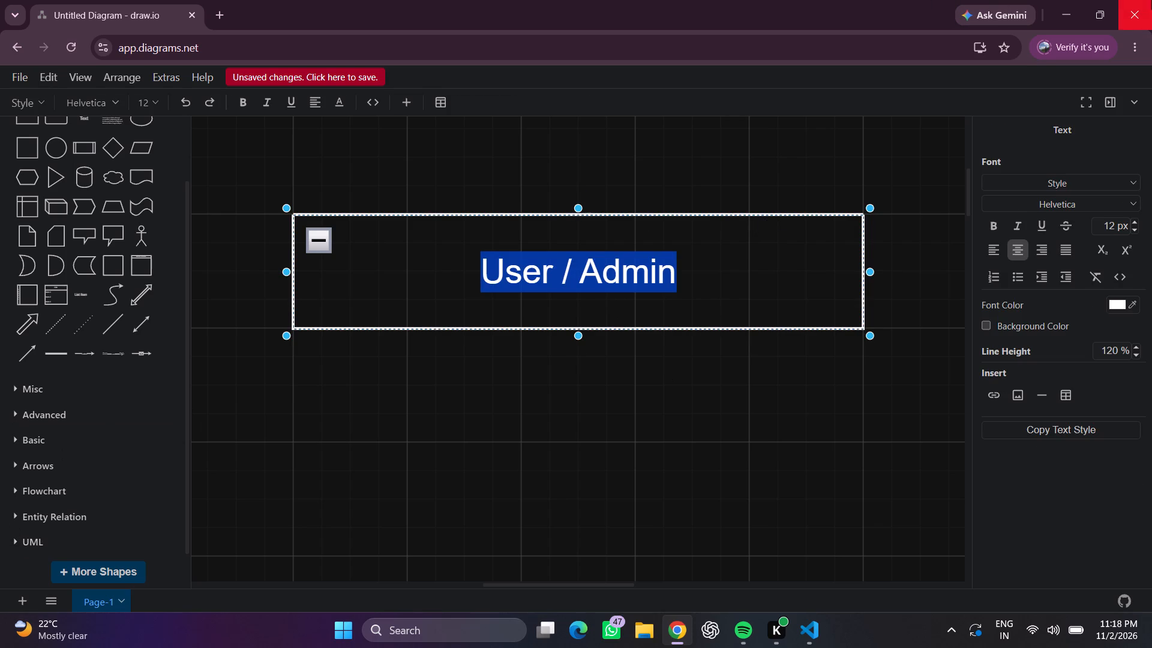
click(1124, 181)
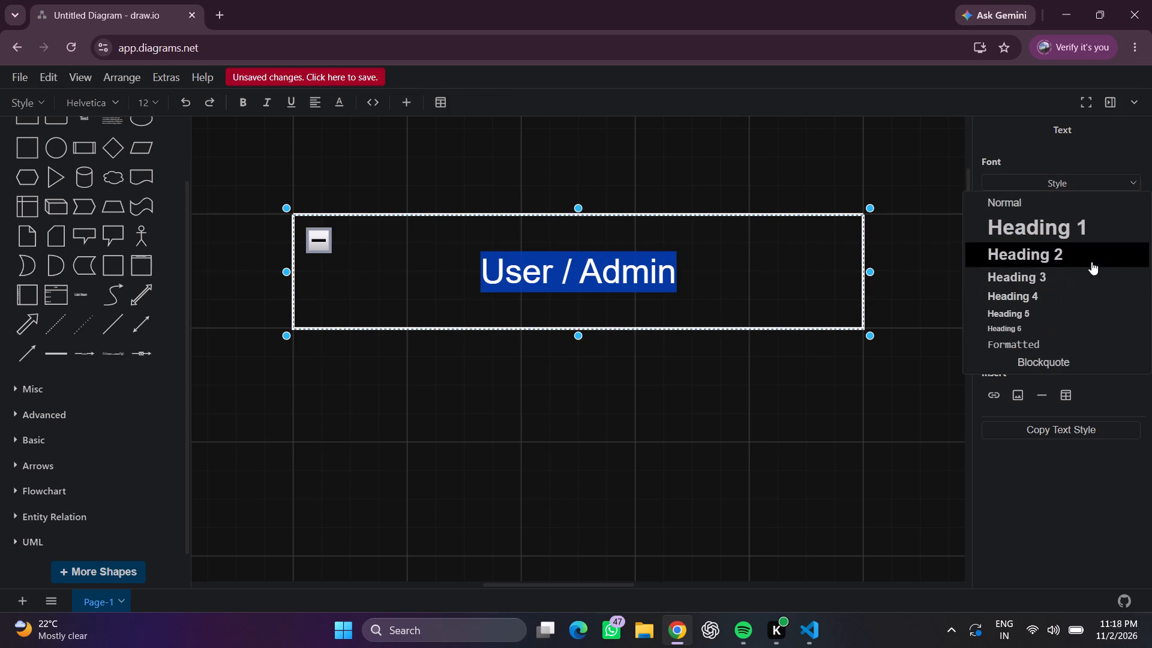
click(1085, 281)
click(778, 510)
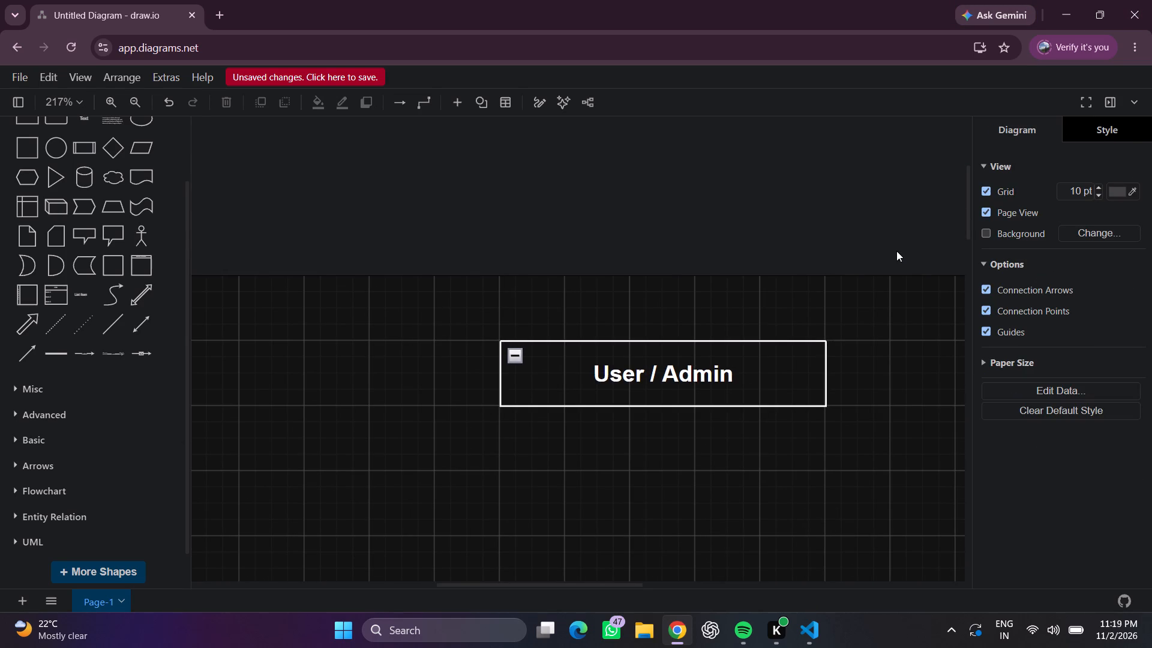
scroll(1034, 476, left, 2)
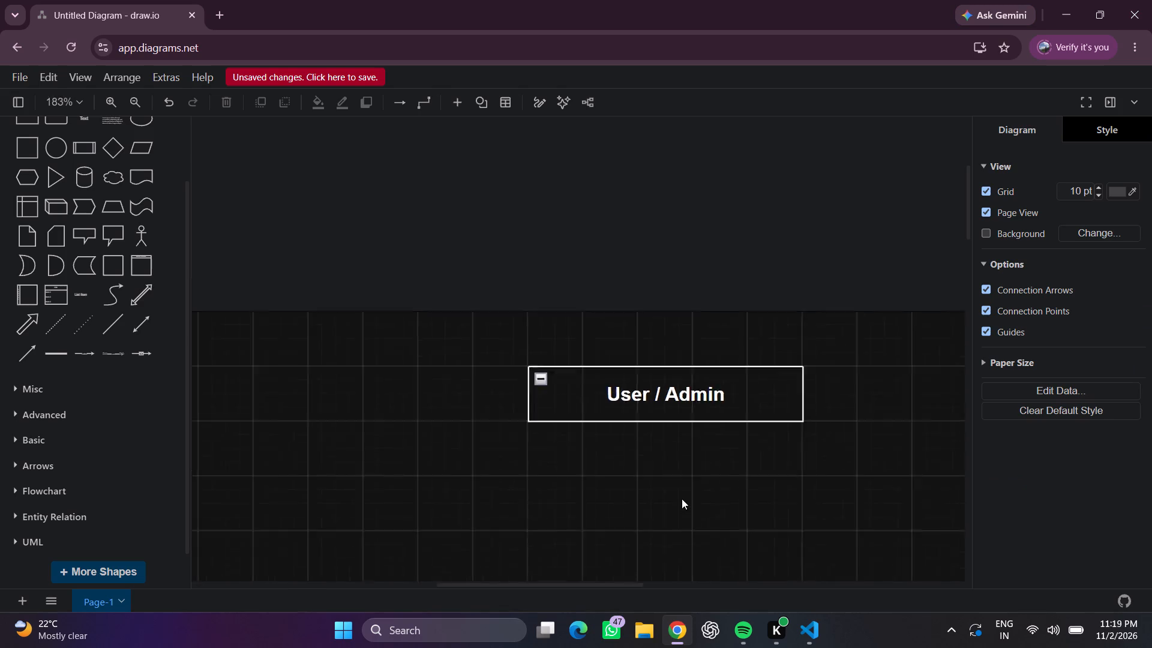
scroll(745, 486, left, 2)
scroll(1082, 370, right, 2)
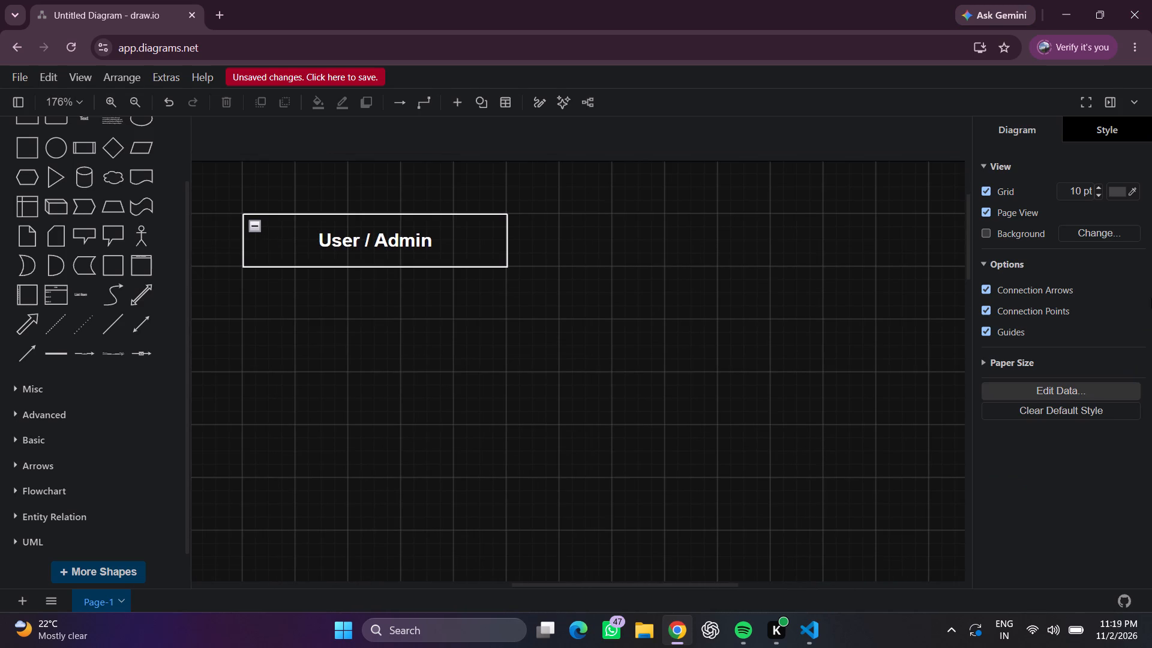
Add a straight directional arrow pointing vertically down from just below the centre of the "User / Admin" box.
scroll(1151, 298, right, 1)
scroll(459, 448, right, 2)
scroll(724, 349, left, 1)
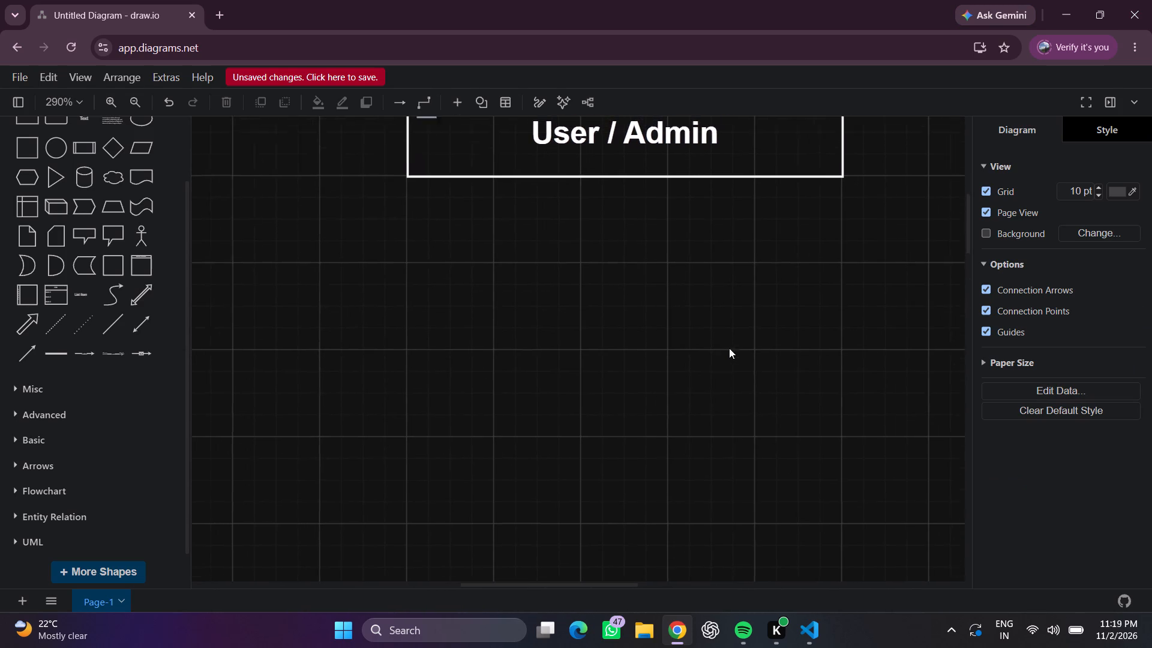
scroll(729, 348, left, 1)
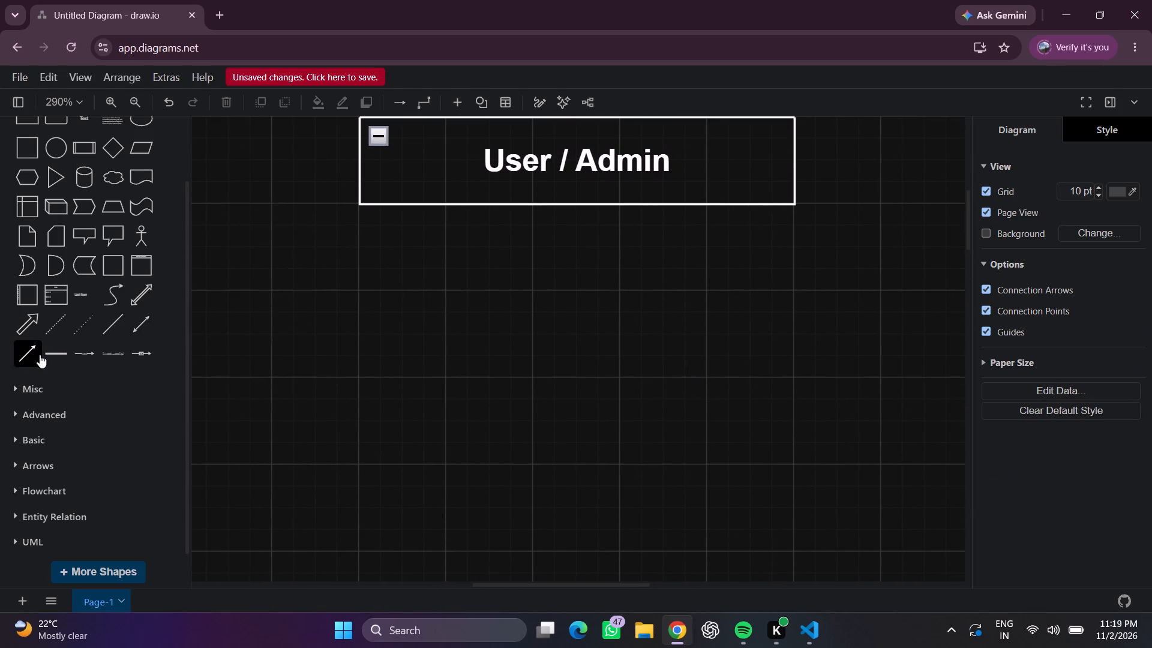
click(34, 357)
drag(533, 406, 529, 361)
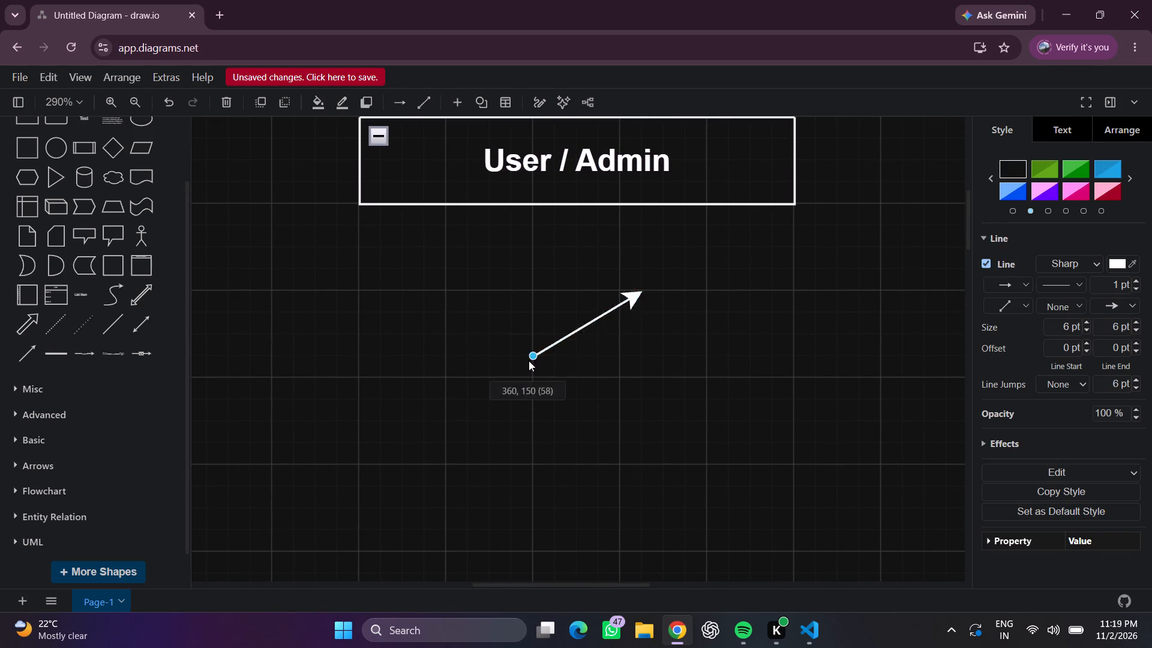
drag(529, 361, 578, 227)
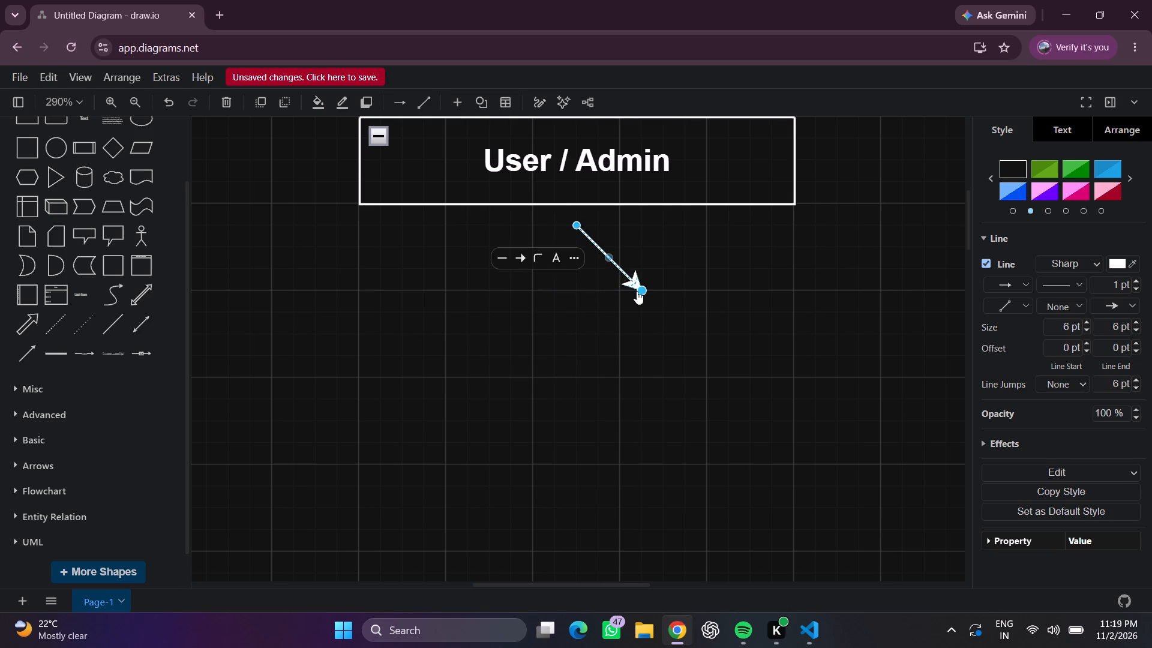
drag(641, 289, 577, 371)
click(682, 353)
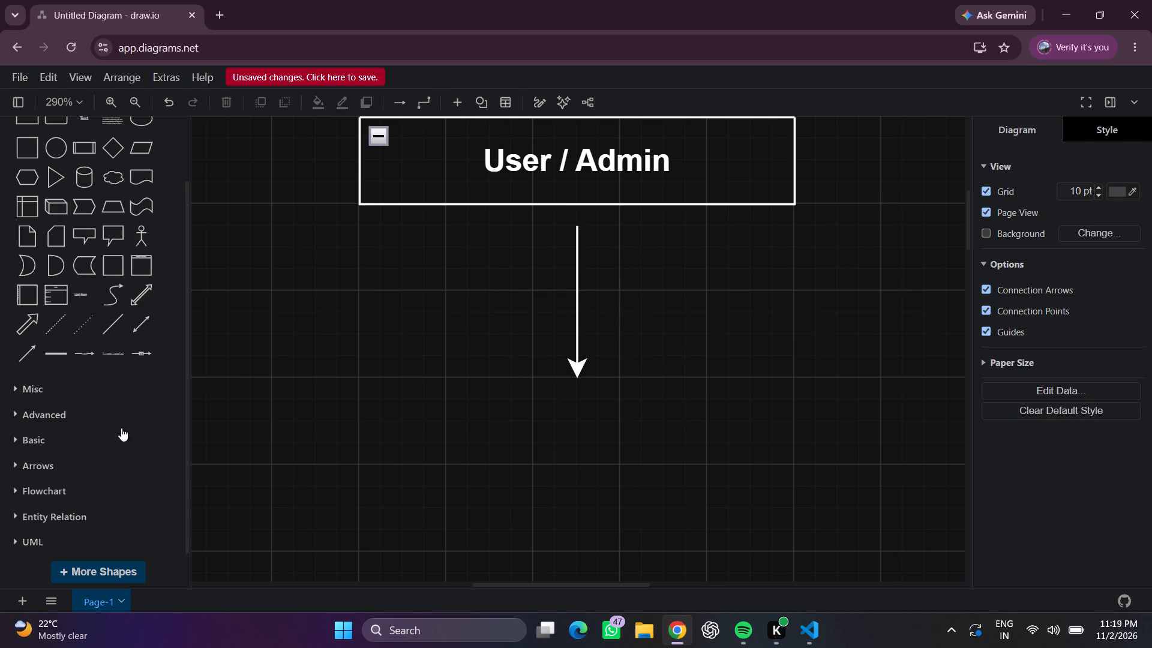
Add a second container directly below the arrowhead, aligned with the "User / Admin" box and sized about 200 x 80.
click(106, 263)
drag(349, 130, 351, 135)
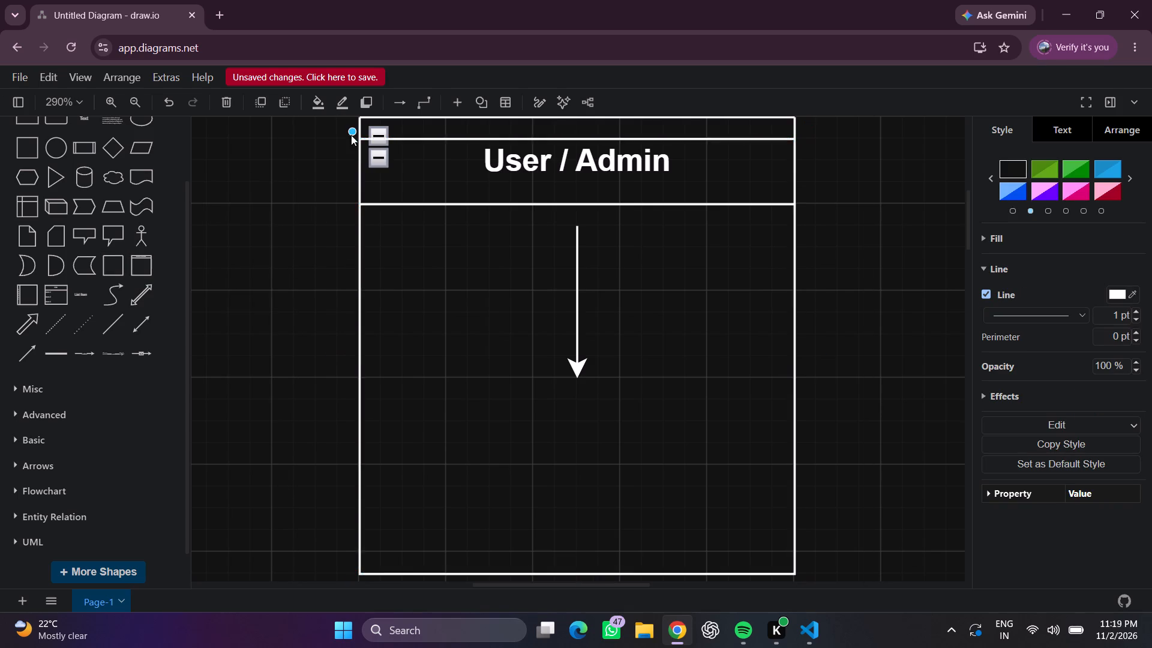
drag(351, 135, 358, 361)
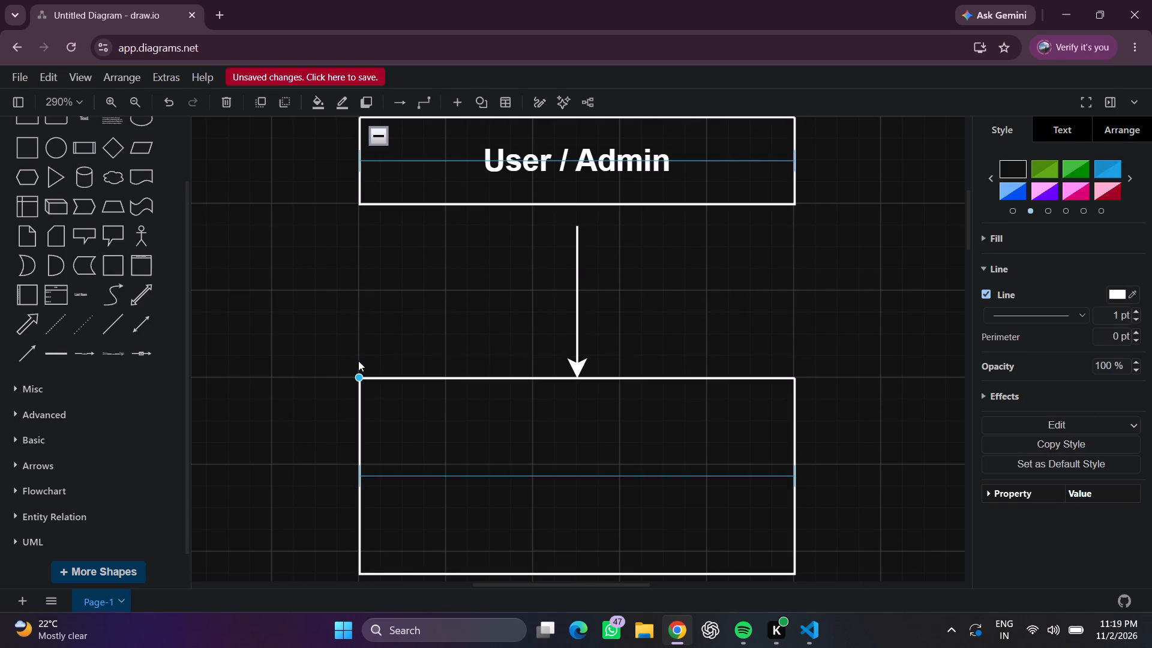
drag(358, 361, 356, 366)
scroll(515, 359, down, 1)
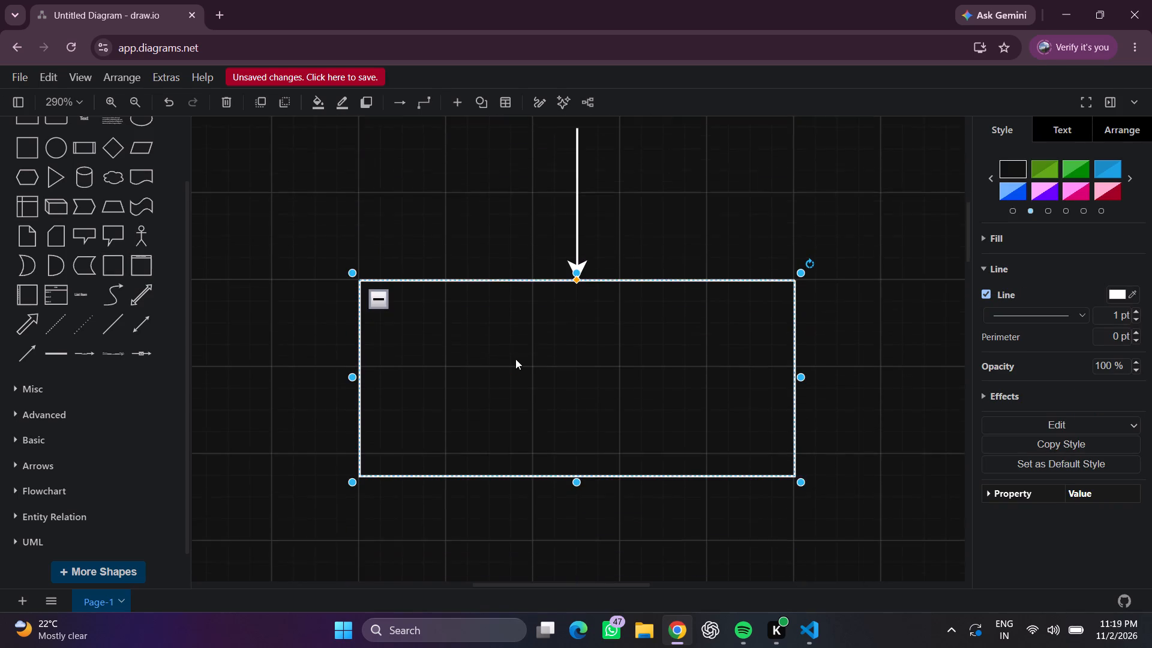
scroll(515, 359, down, 1)
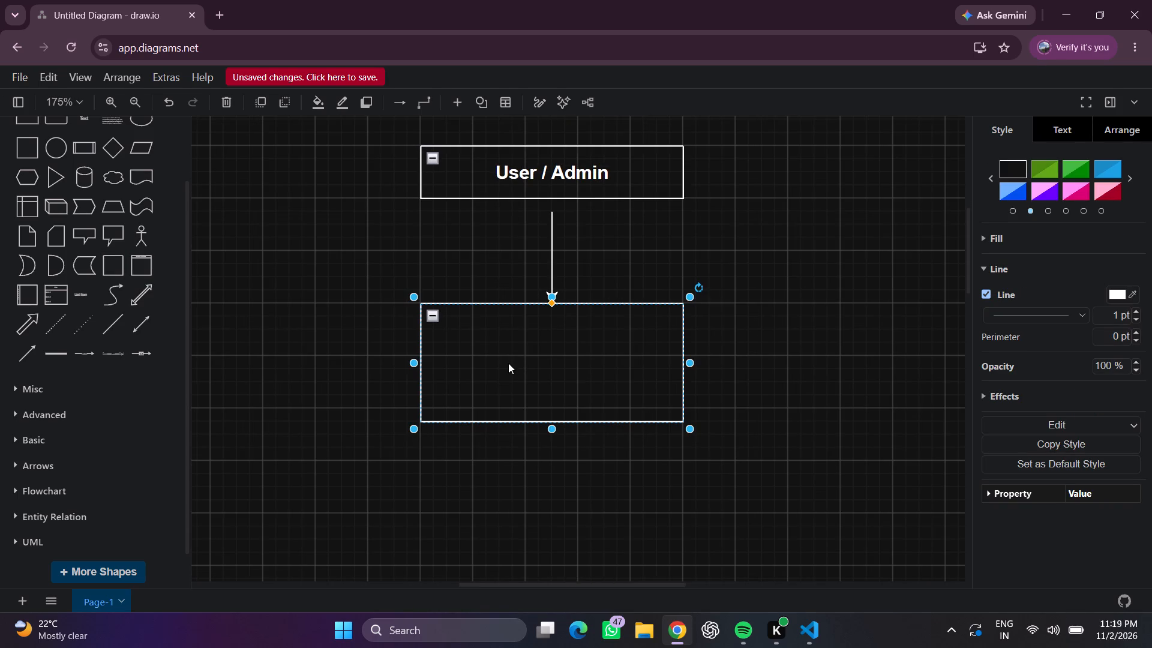
drag(553, 428, 554, 425)
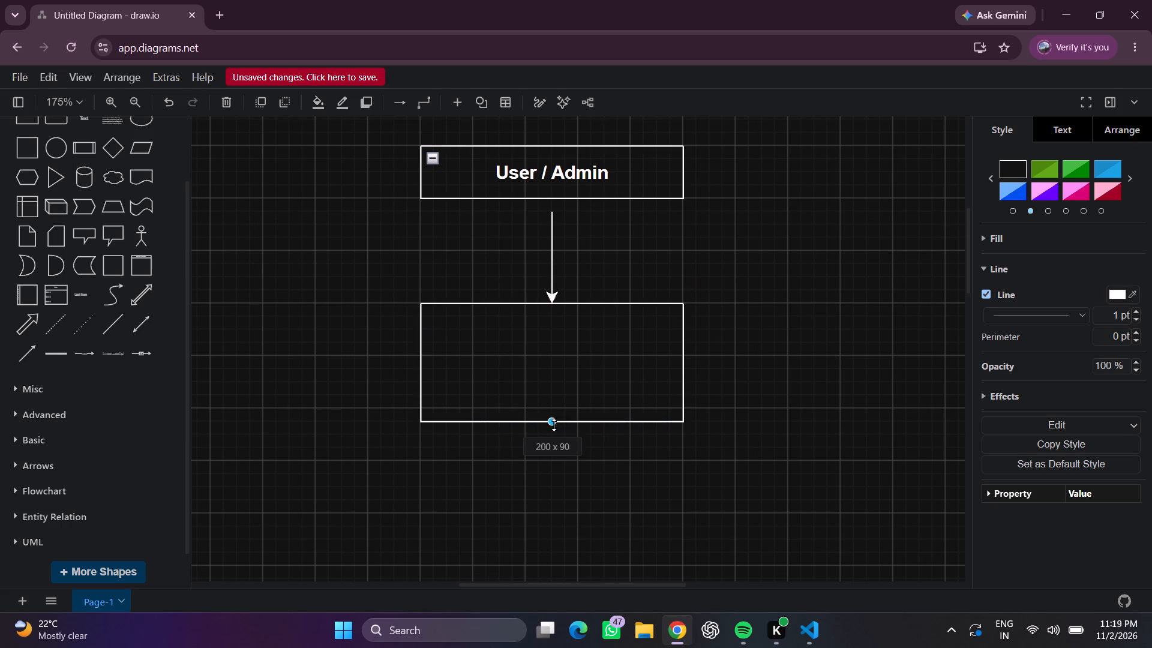
drag(554, 425, 551, 411)
Add a text element inside the lower container and enlarge it to about 180 x 60, centred in the box.
triple_click(473, 349)
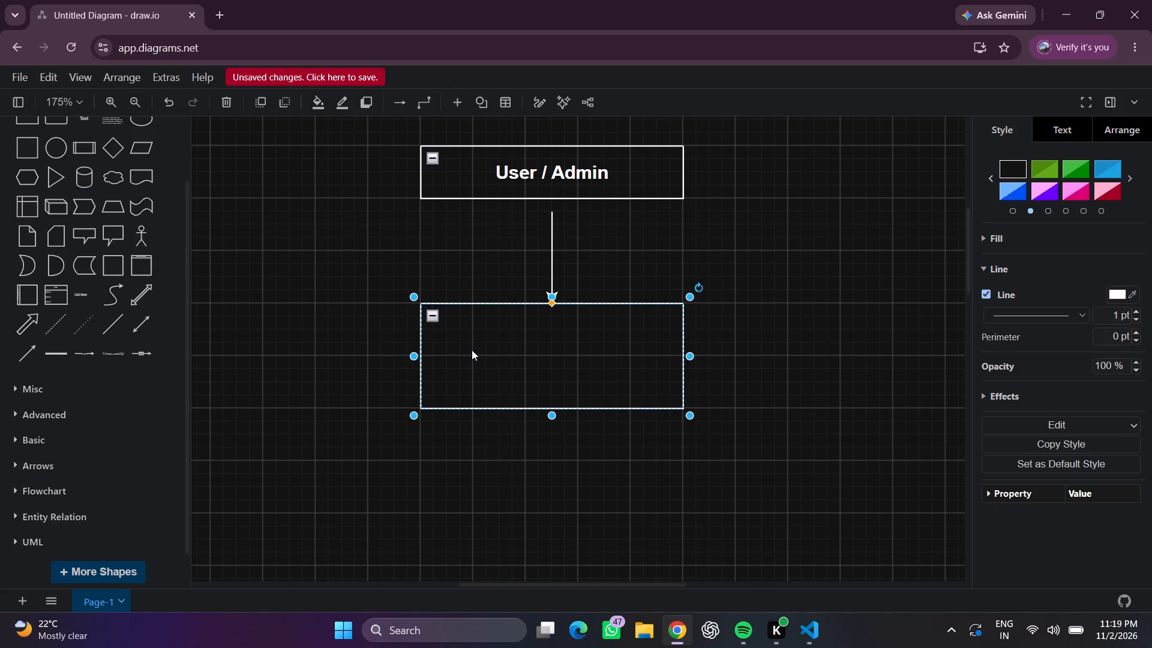
click(472, 347)
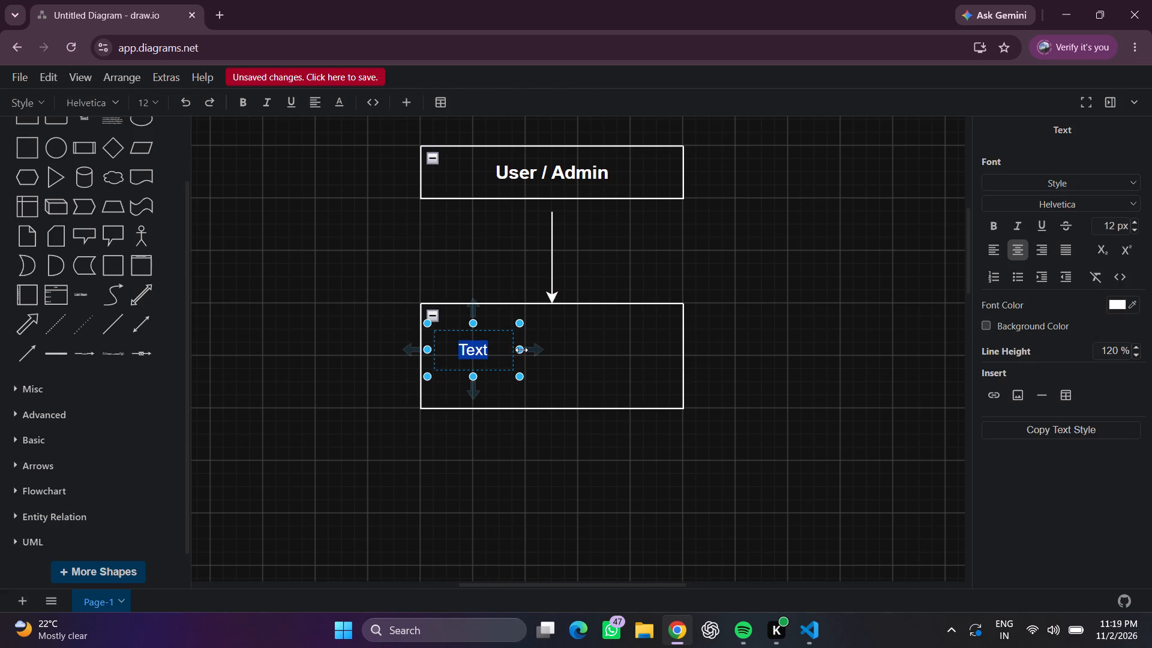
drag(515, 352, 514, 339)
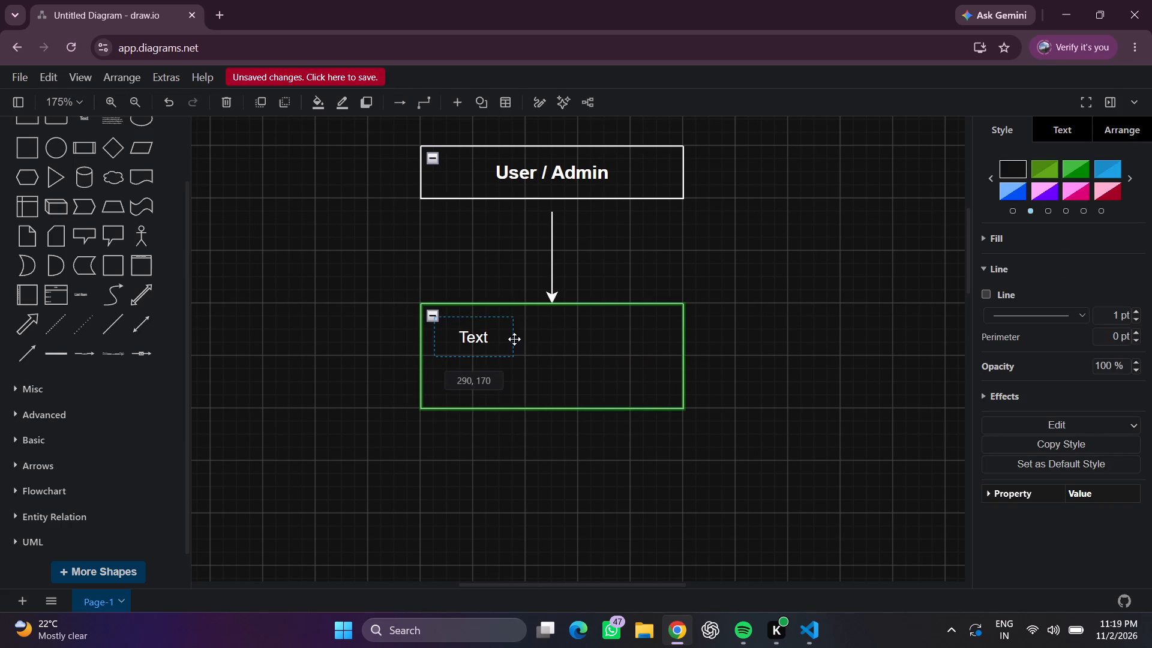
drag(514, 339, 514, 340)
drag(514, 337, 659, 362)
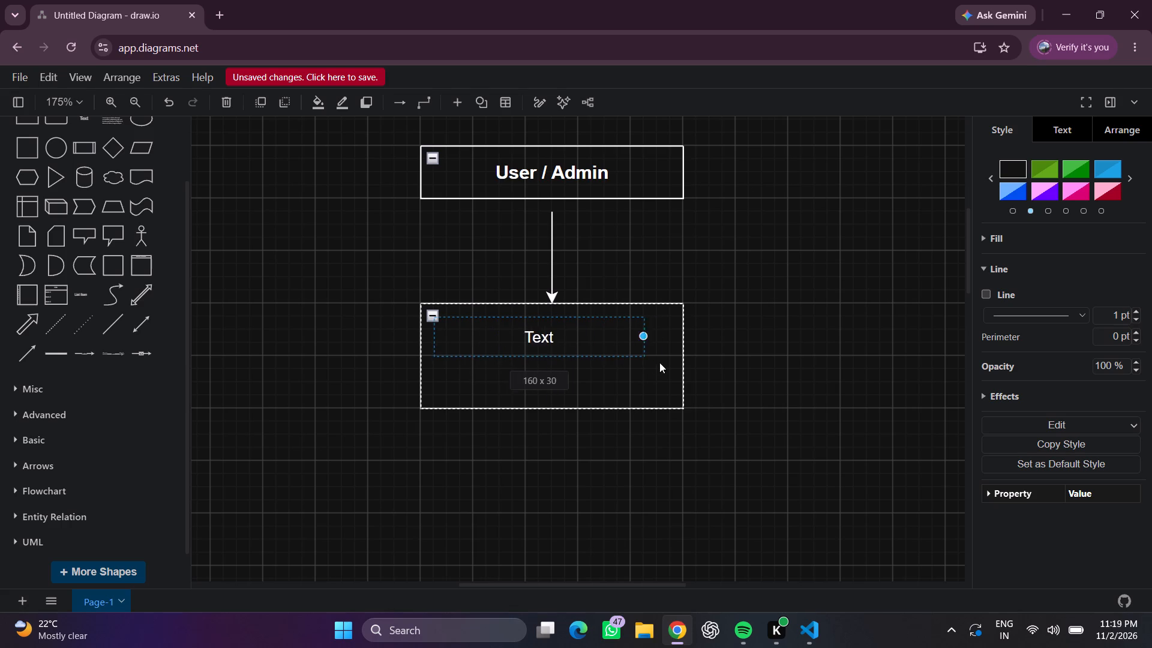
drag(659, 362, 670, 365)
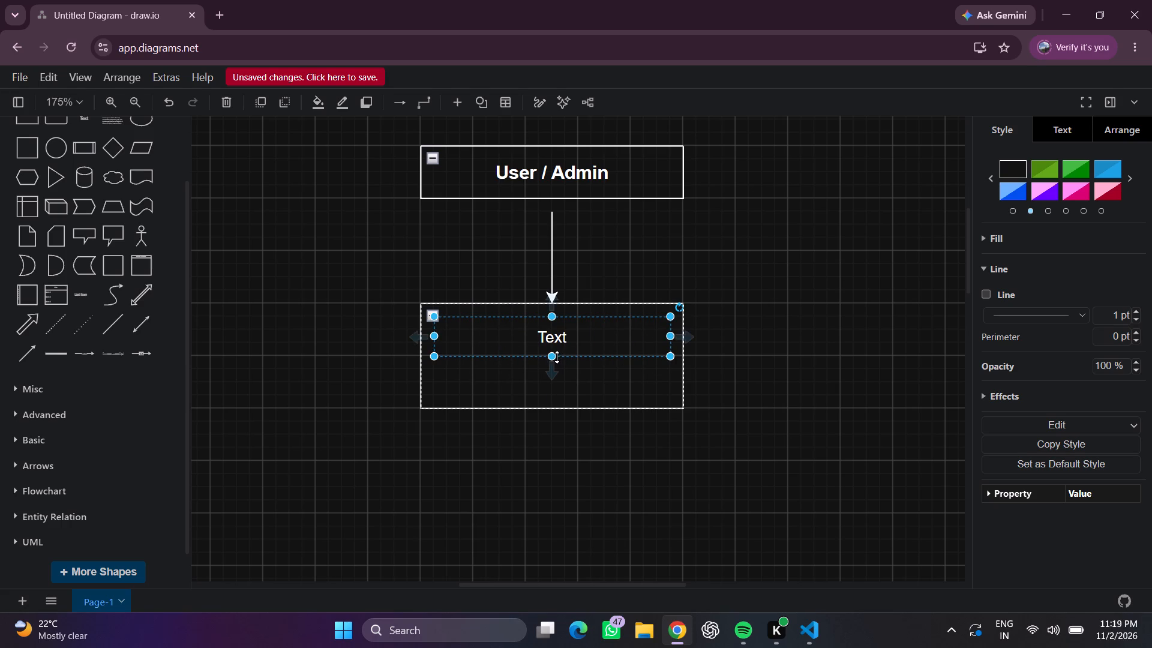
drag(557, 357, 559, 394)
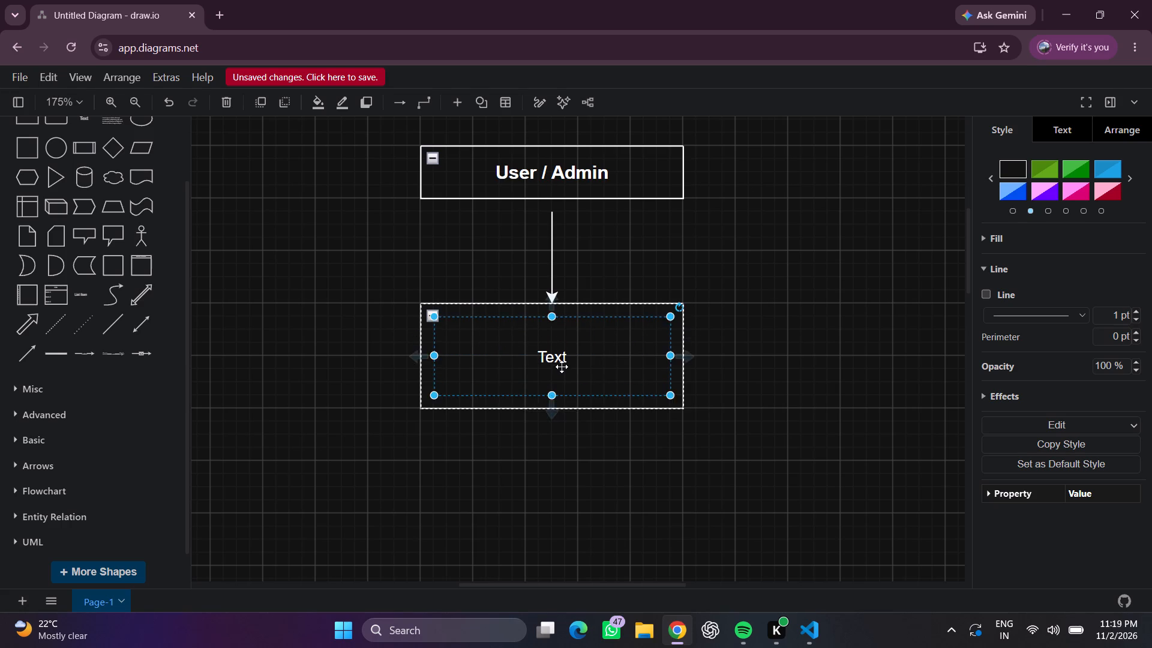
Replace the placeholder text in the lower container with "0. Expense Tracker and Analysis System", breaking the line after "and".
double_click(562, 365)
key(BackSpace)
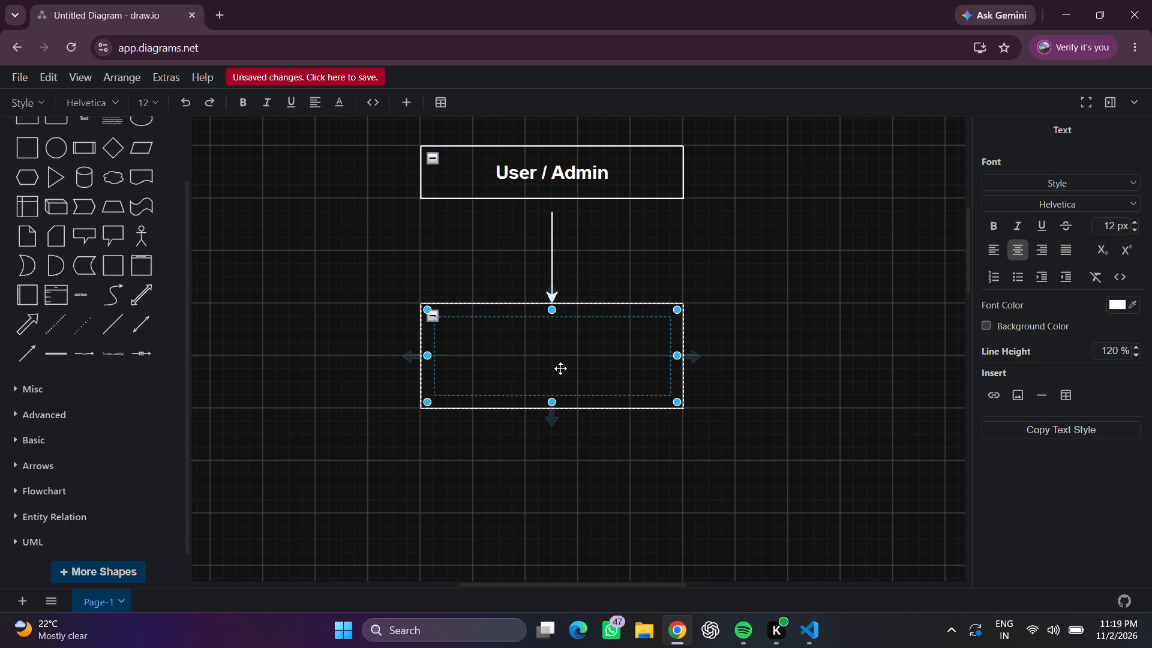
key(0)
text(.)
key(space)
key(x)
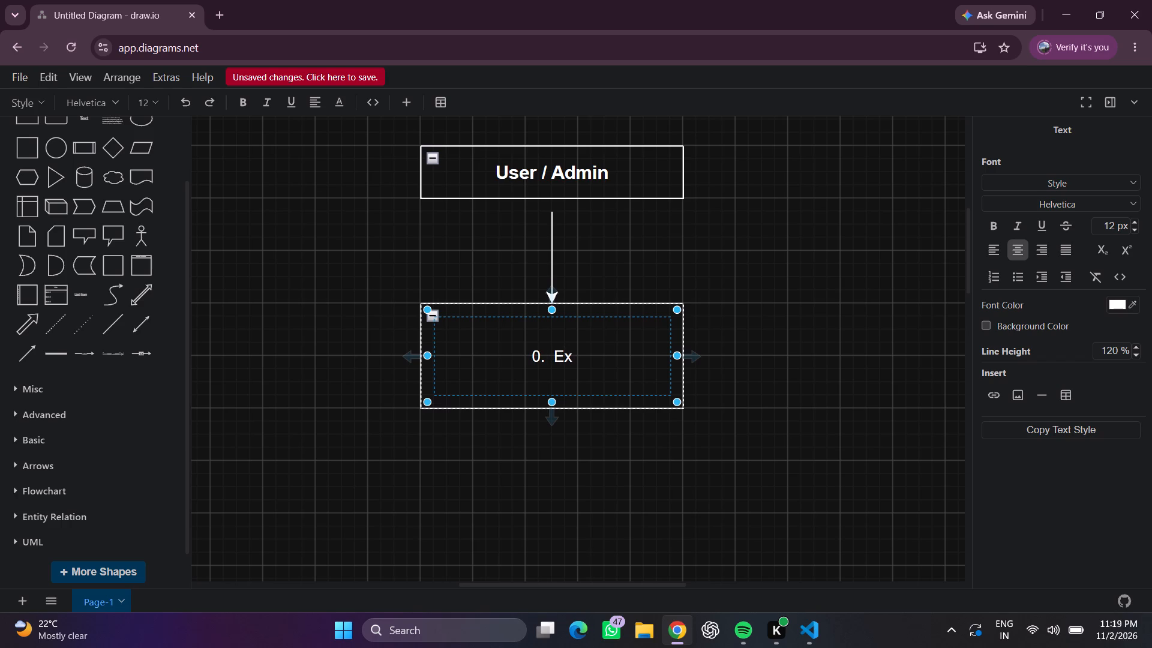
text(pense)
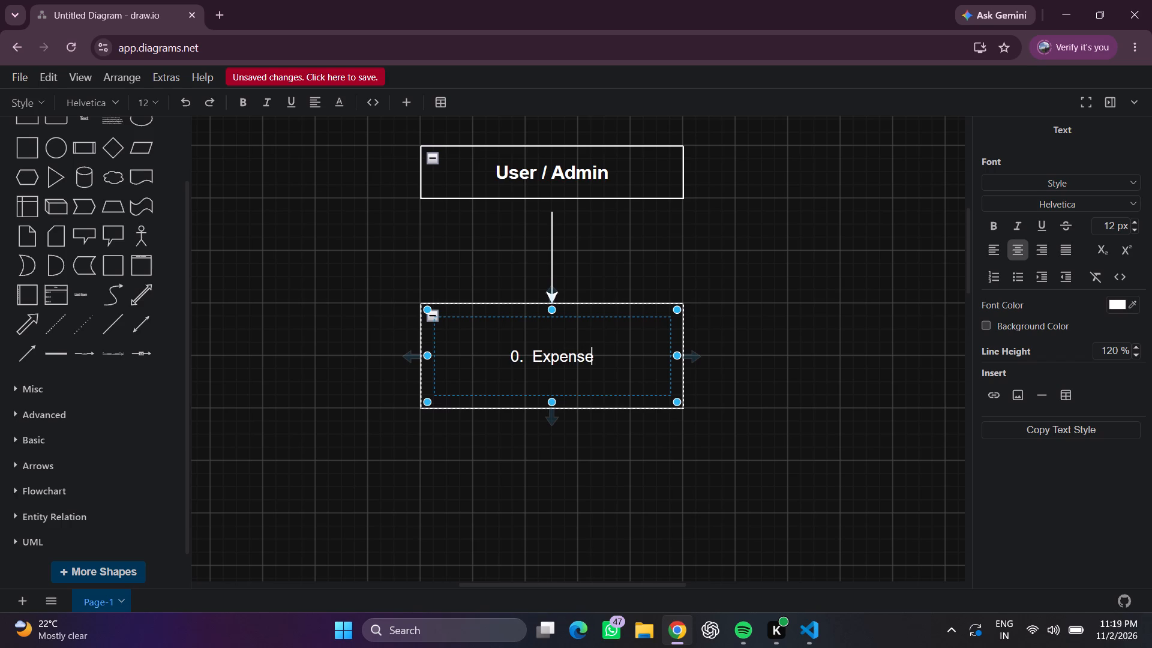
key(space)
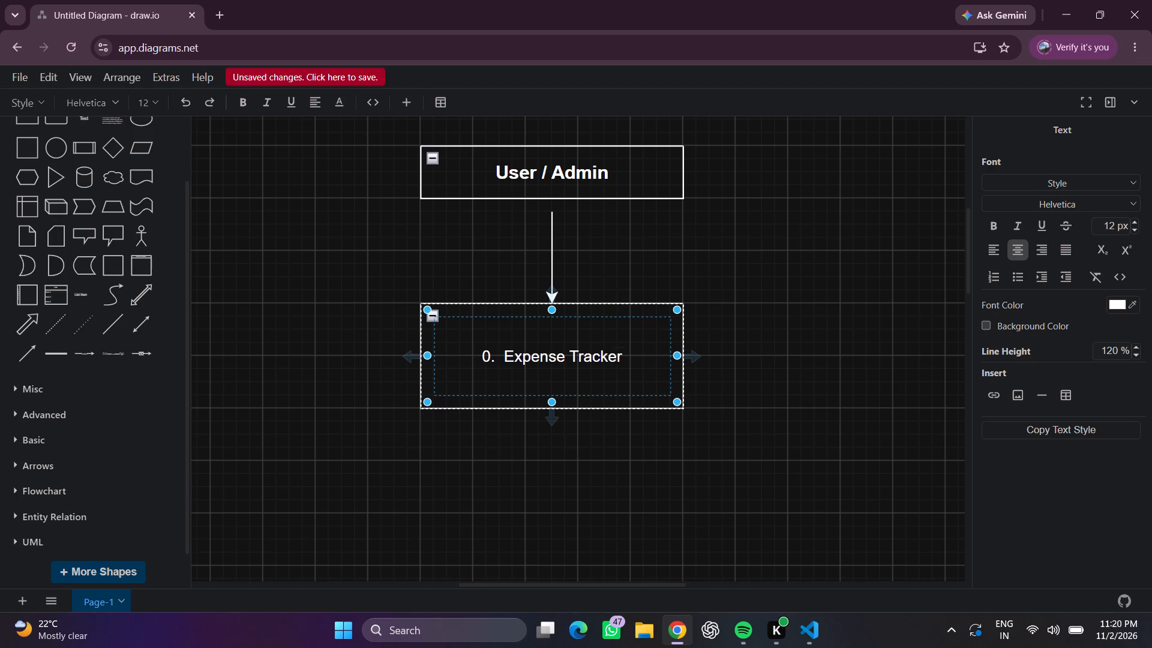
key(space)
text(and)
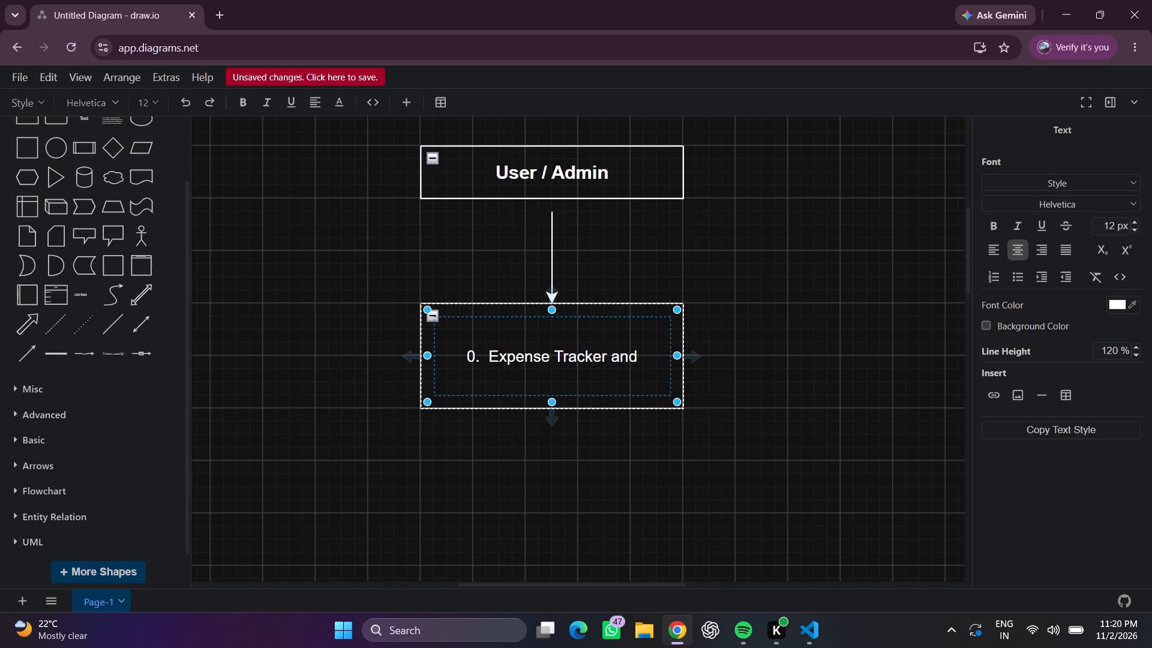
key(Return)
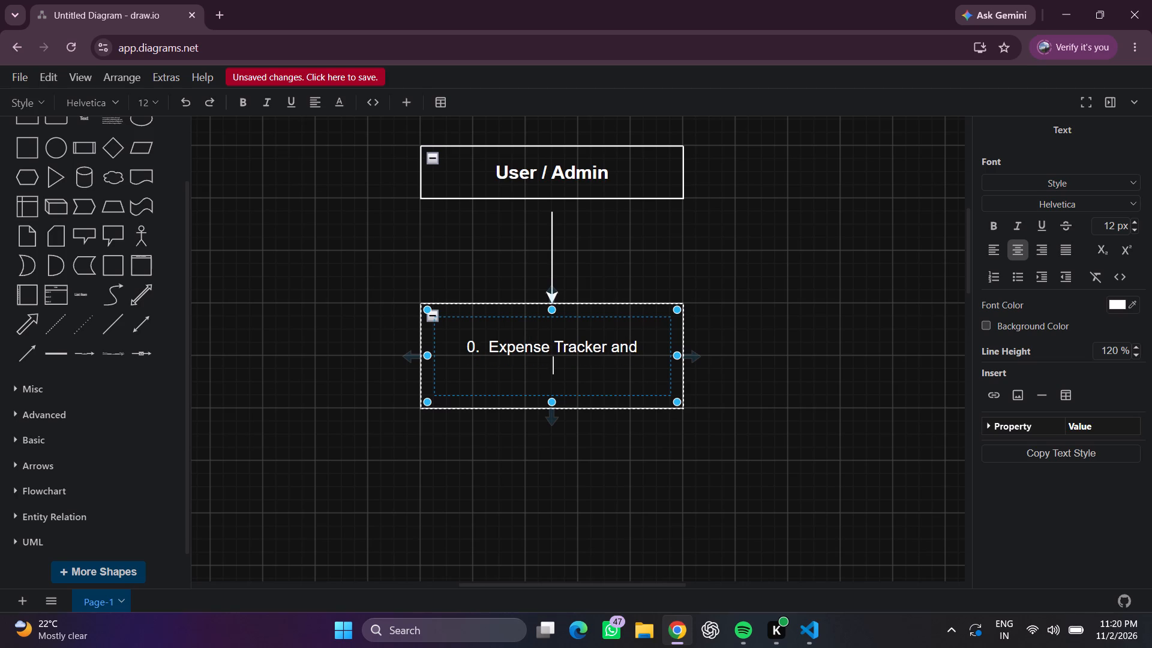
key(m)
key(BackSpace)
text(na)
text(lysis)
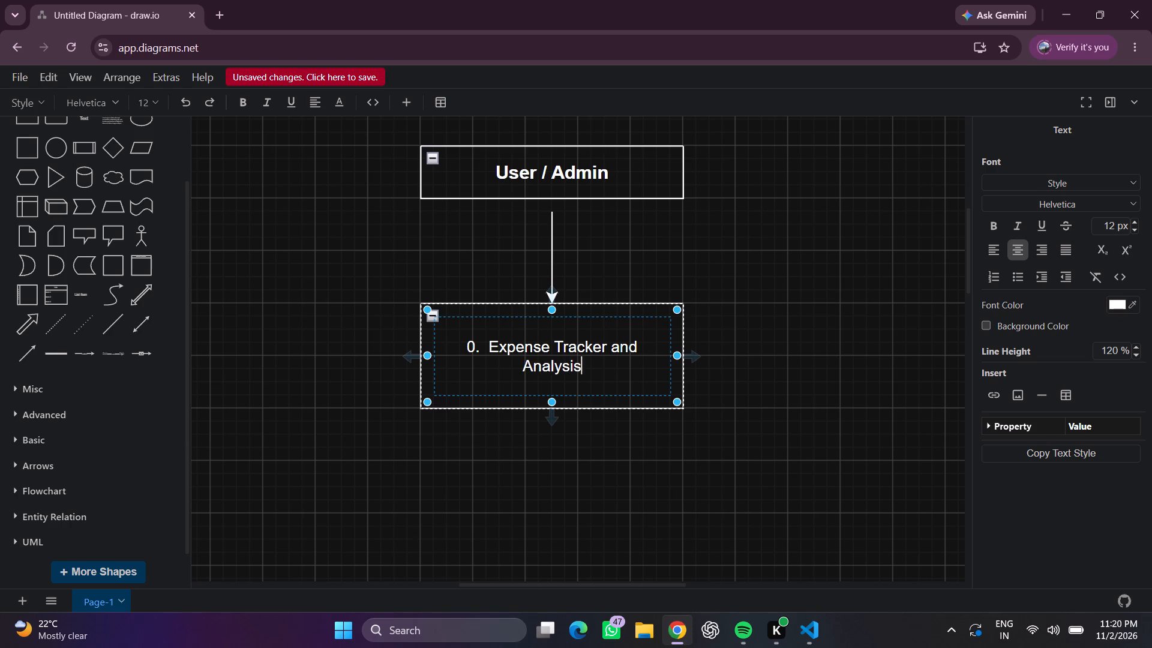
key(space)
key(s)
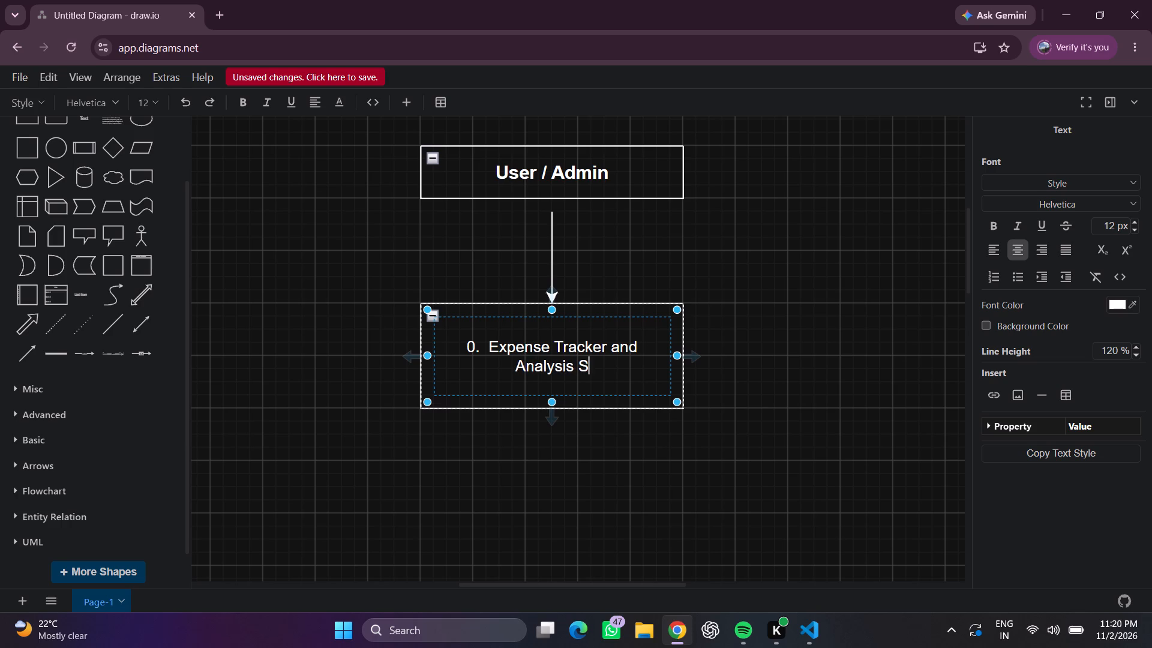
text(yste,)
key(BackSpace)
key(m)
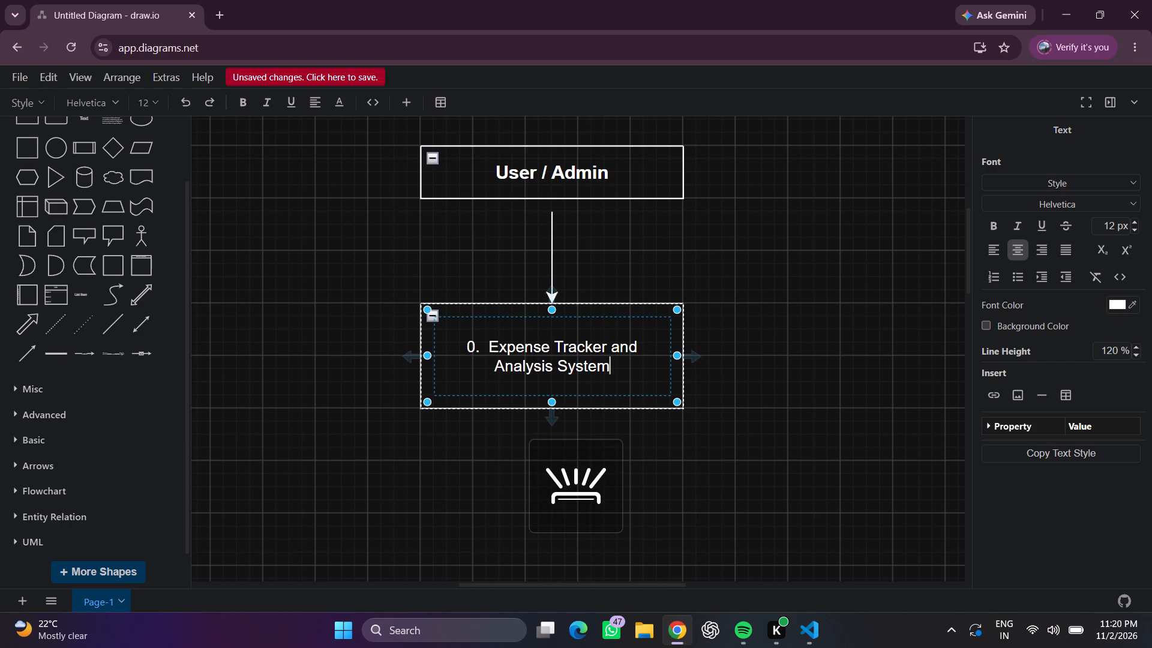
Stretch the "Expense Tracker and Analysis System" text element to the lower container's full width and height.
click(553, 334)
drag(553, 322, 552, 312)
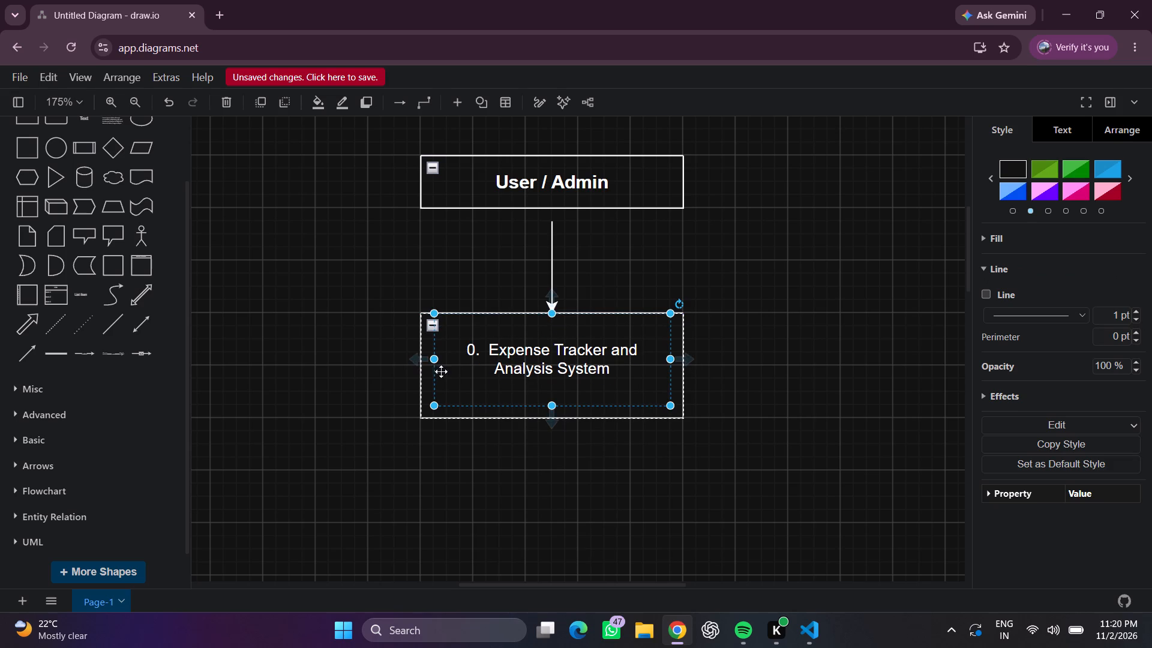
drag(431, 357, 426, 358)
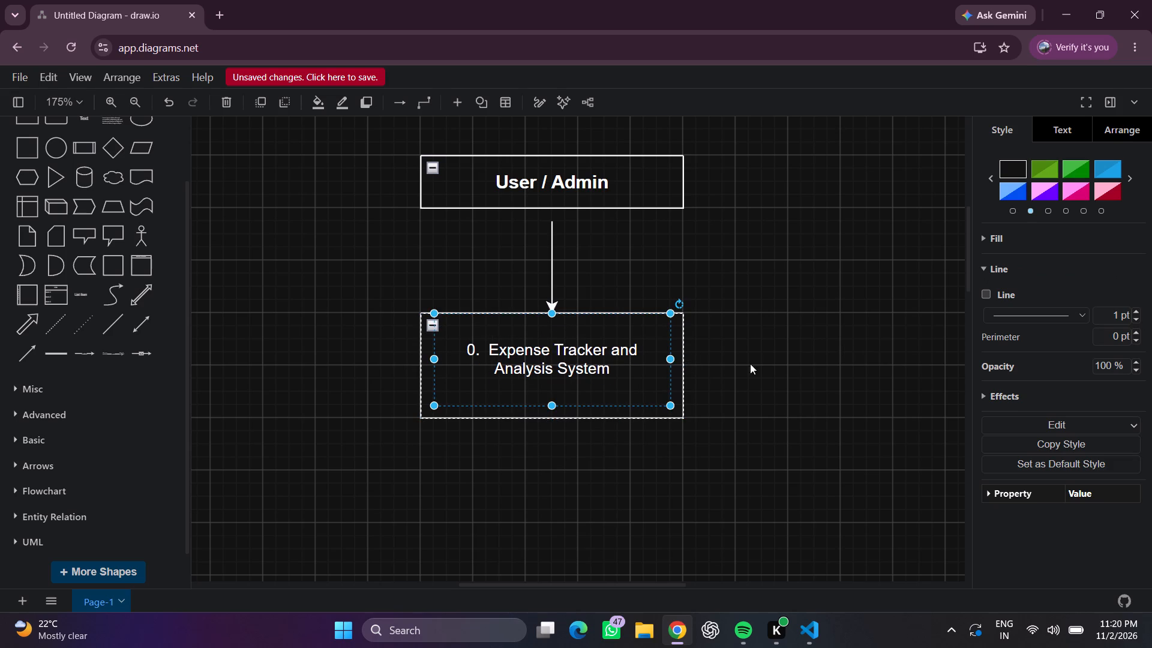
drag(673, 359, 683, 359)
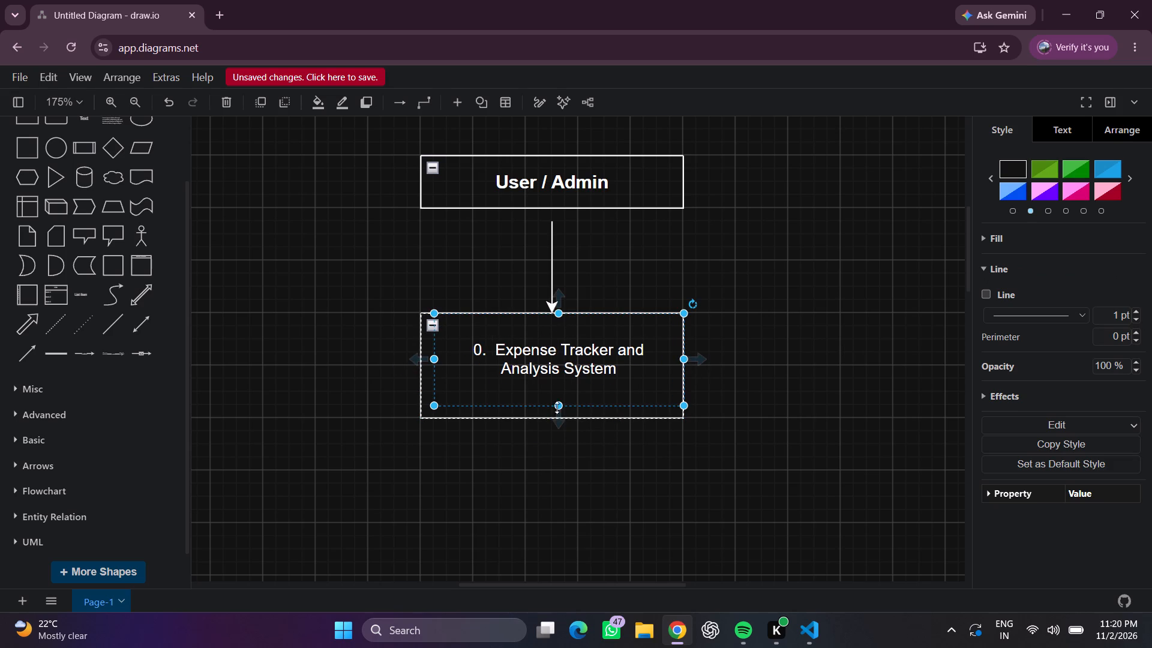
drag(559, 404, 560, 416)
double_click(569, 368)
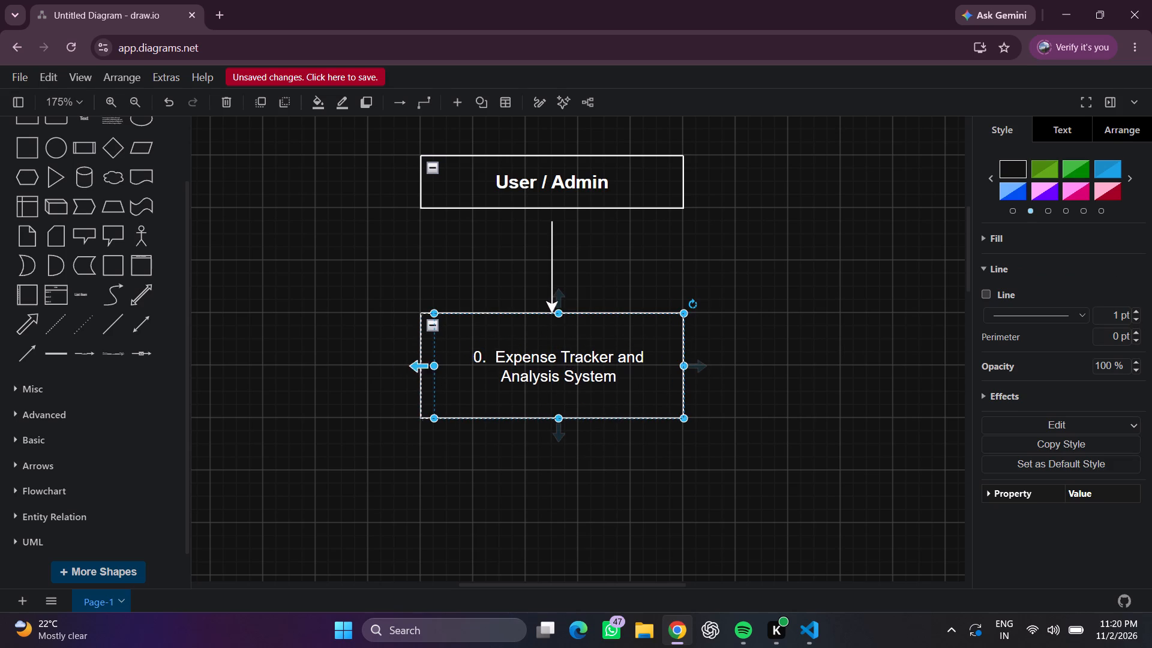
click(427, 365)
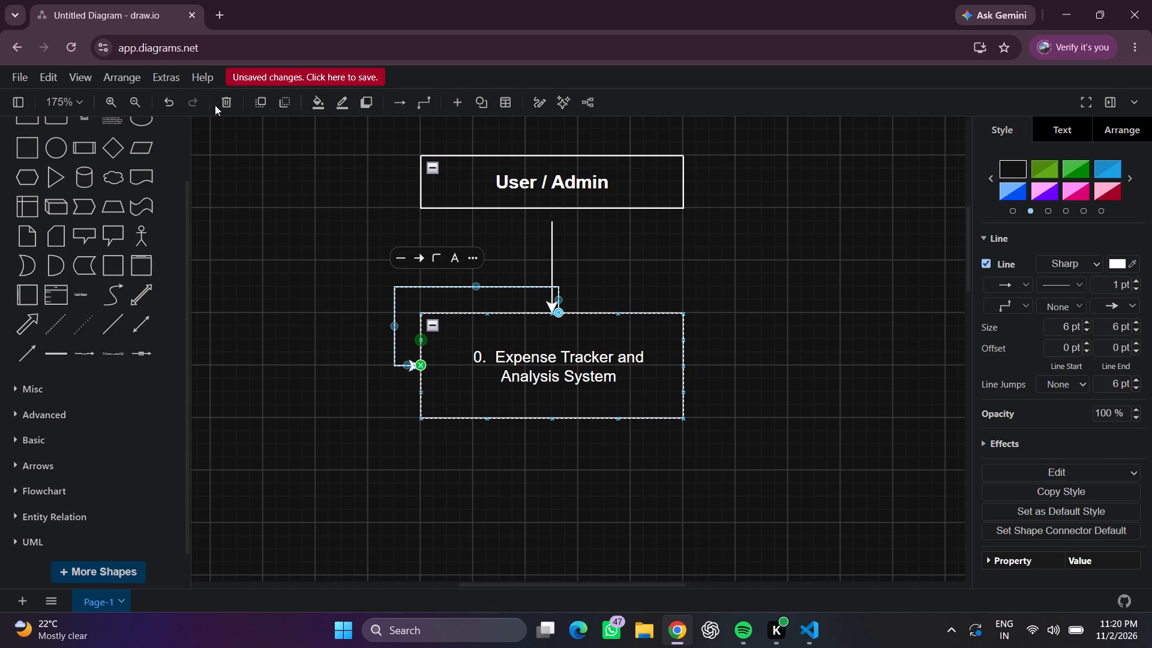
click(220, 104)
click(445, 361)
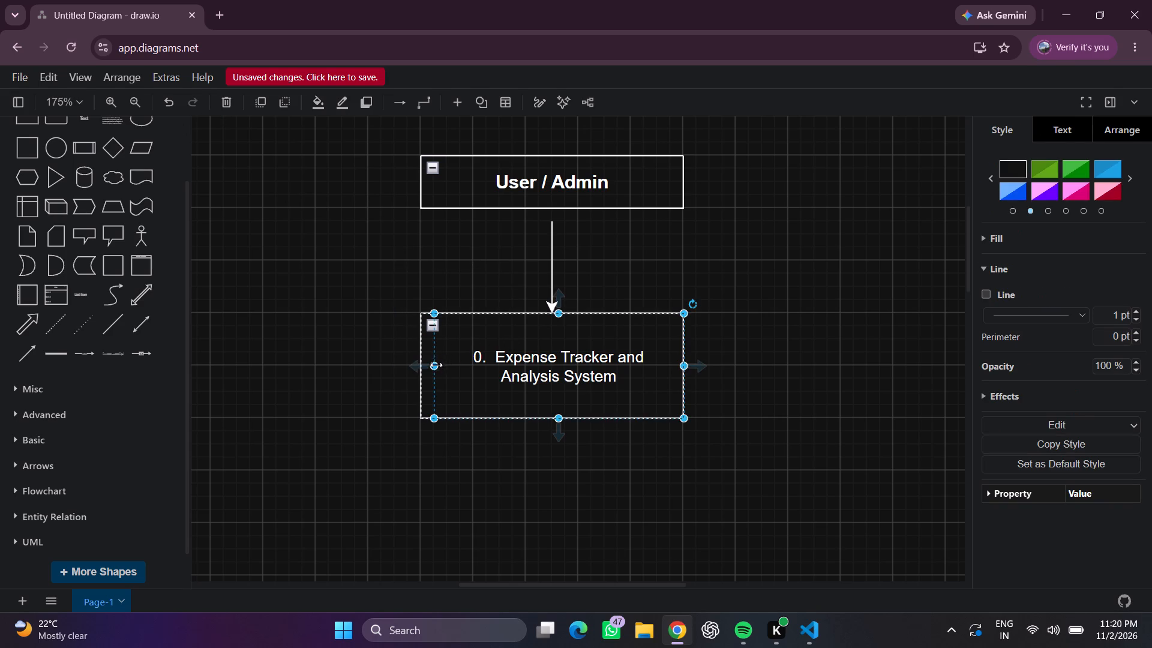
drag(436, 367, 425, 364)
Apply the Heading 3 style to the "0. Expense Tracker and Analysis System" text.
double_click(513, 344)
double_click(563, 352)
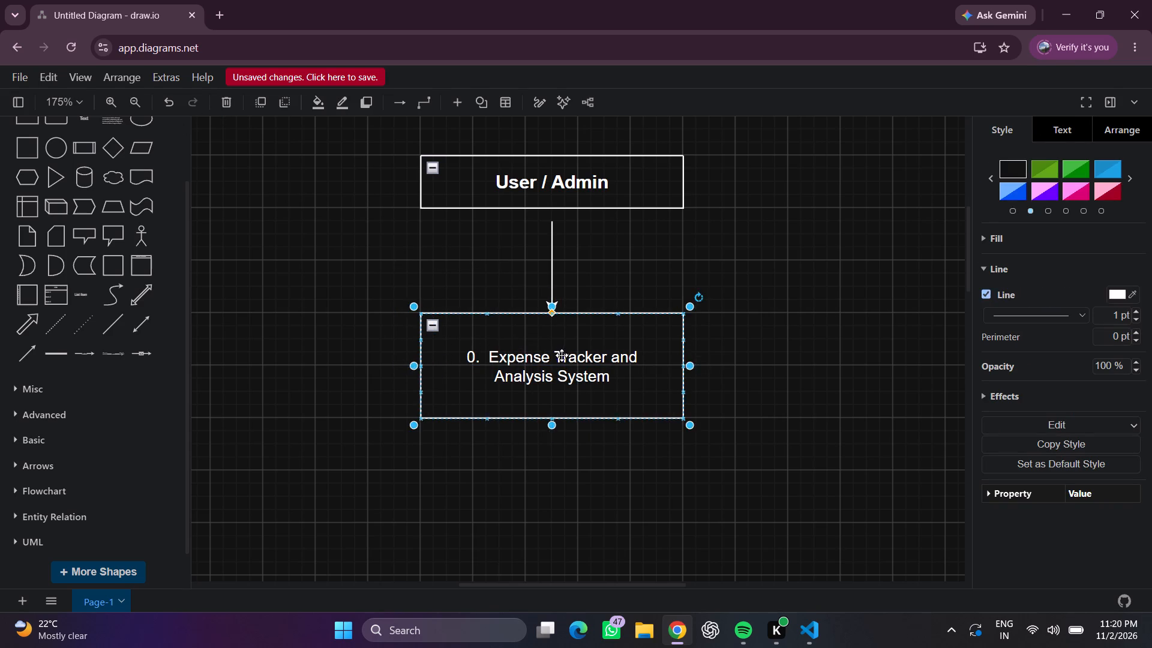
click(579, 361)
click(784, 331)
double_click(592, 356)
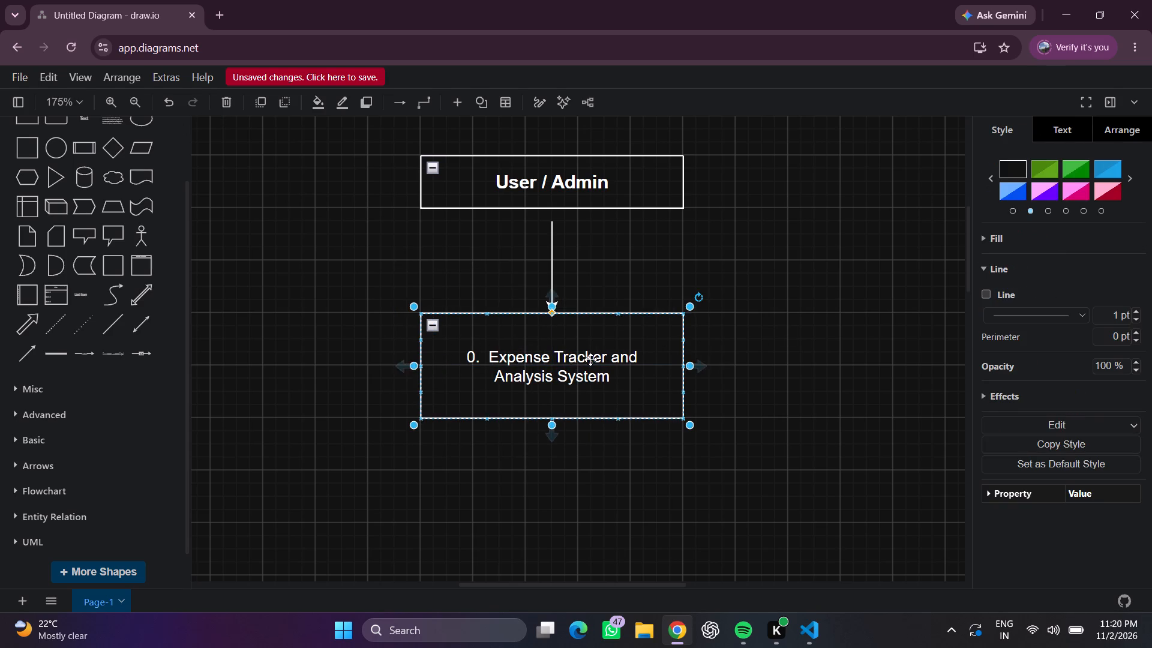
double_click(591, 360)
click(1016, 175)
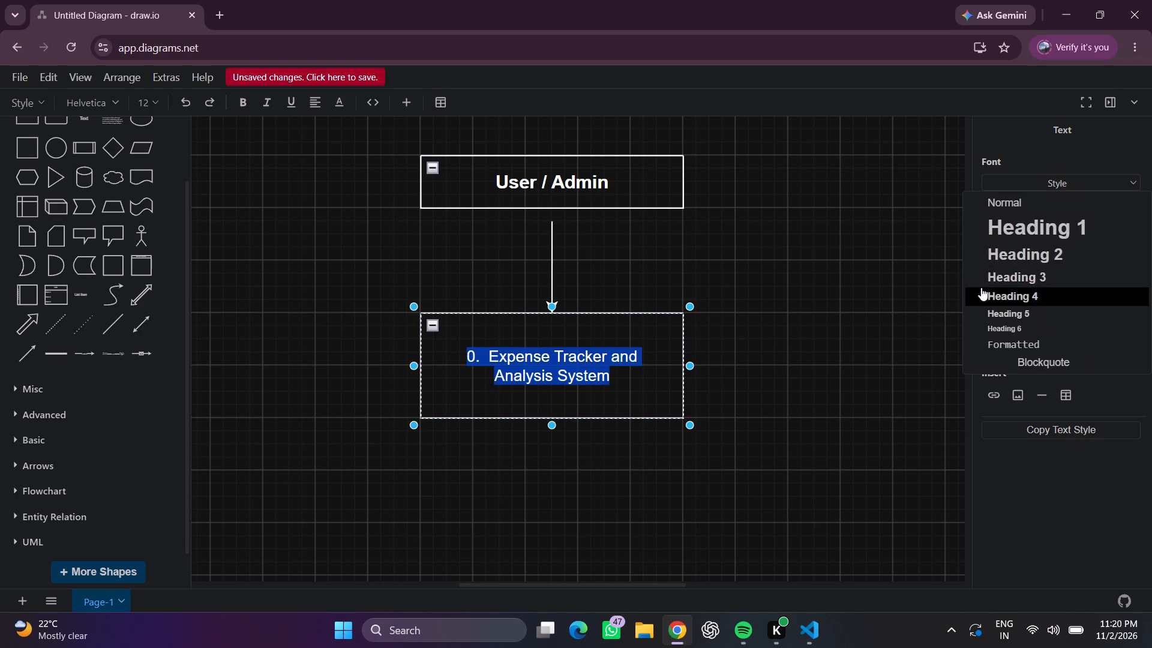
click(994, 280)
click(884, 302)
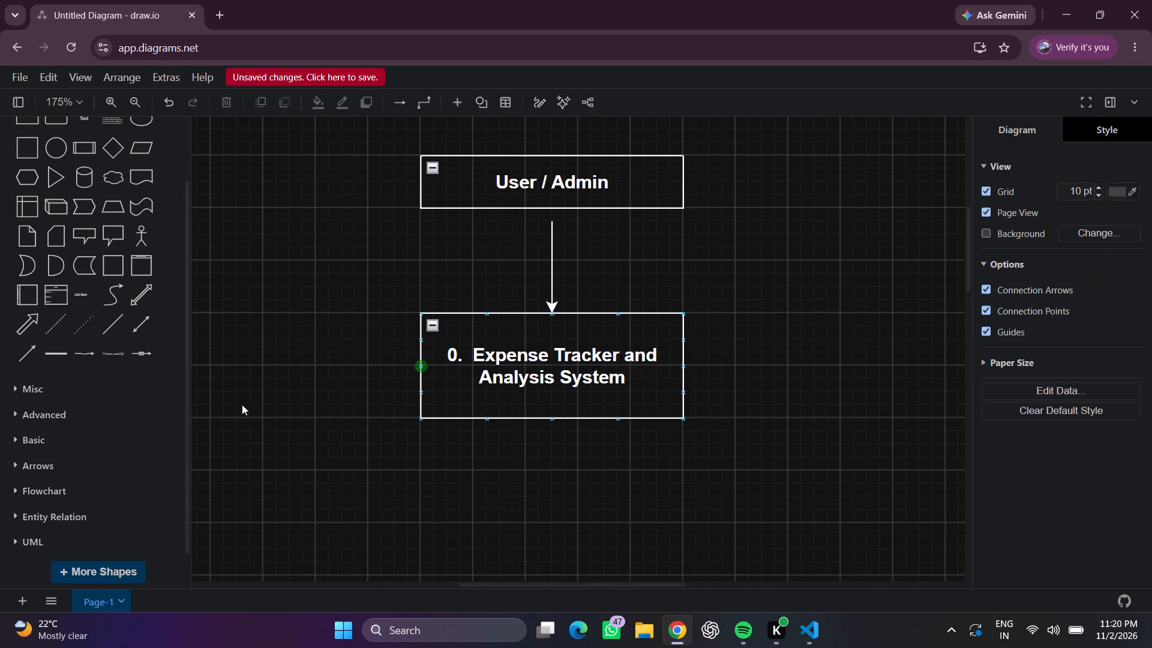
Add a directional arrow running straight down from the bottom centre of the "Expense Tracker and Analysis System" box.
click(27, 358)
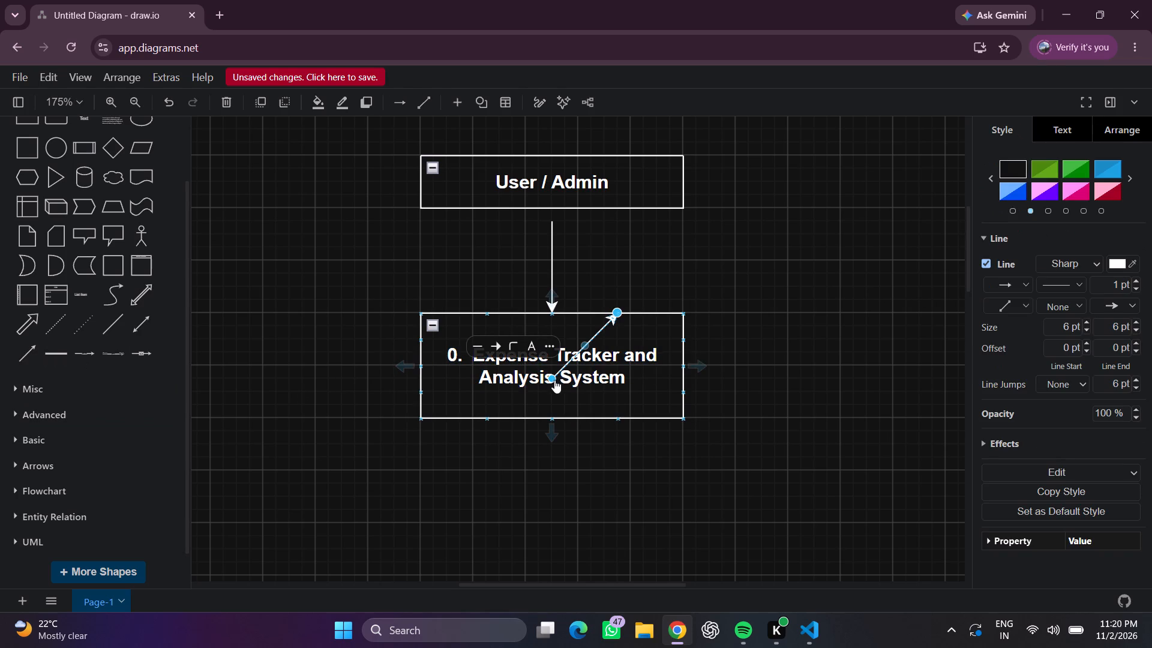
drag(552, 380, 553, 420)
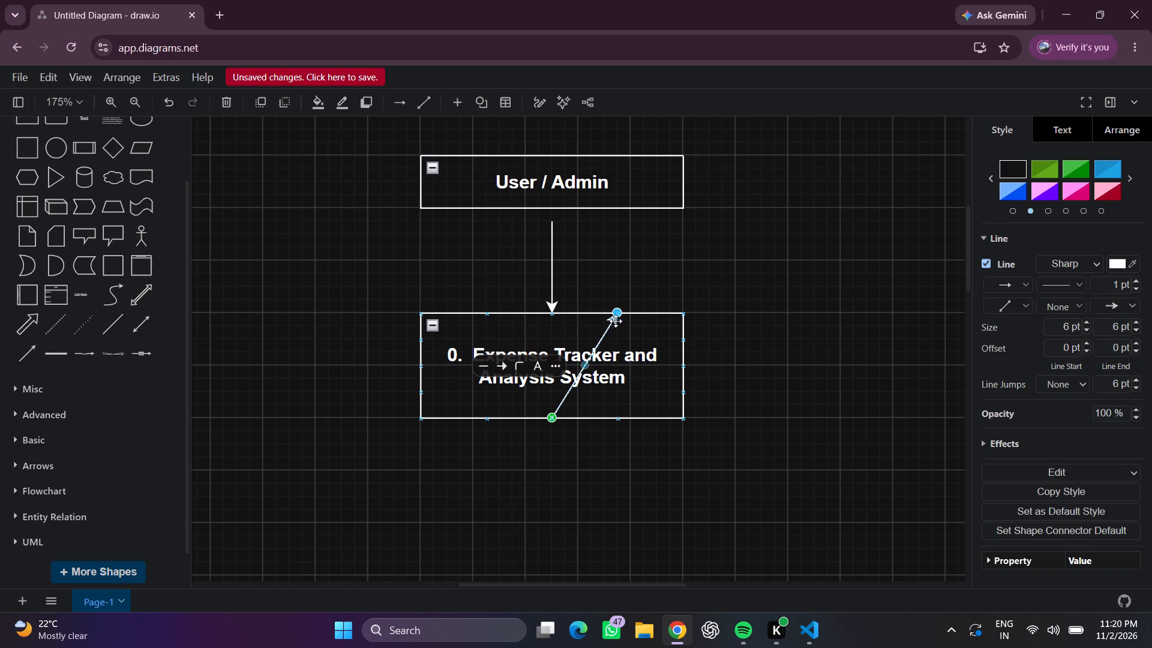
drag(616, 311, 559, 512)
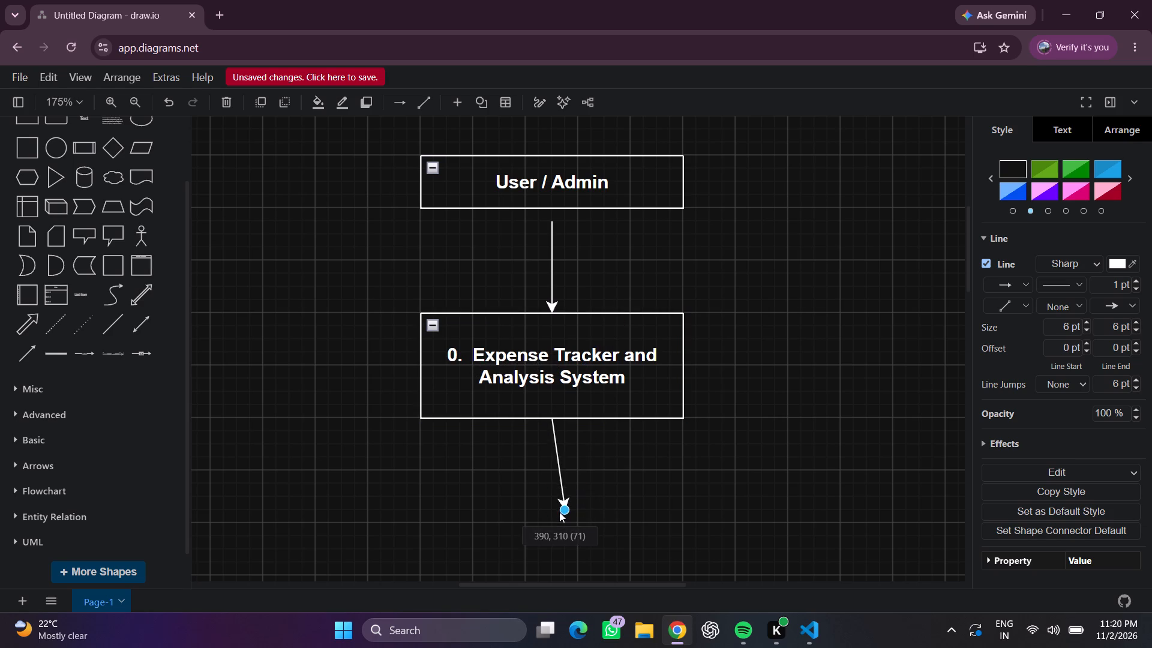
drag(559, 512, 553, 517)
click(658, 476)
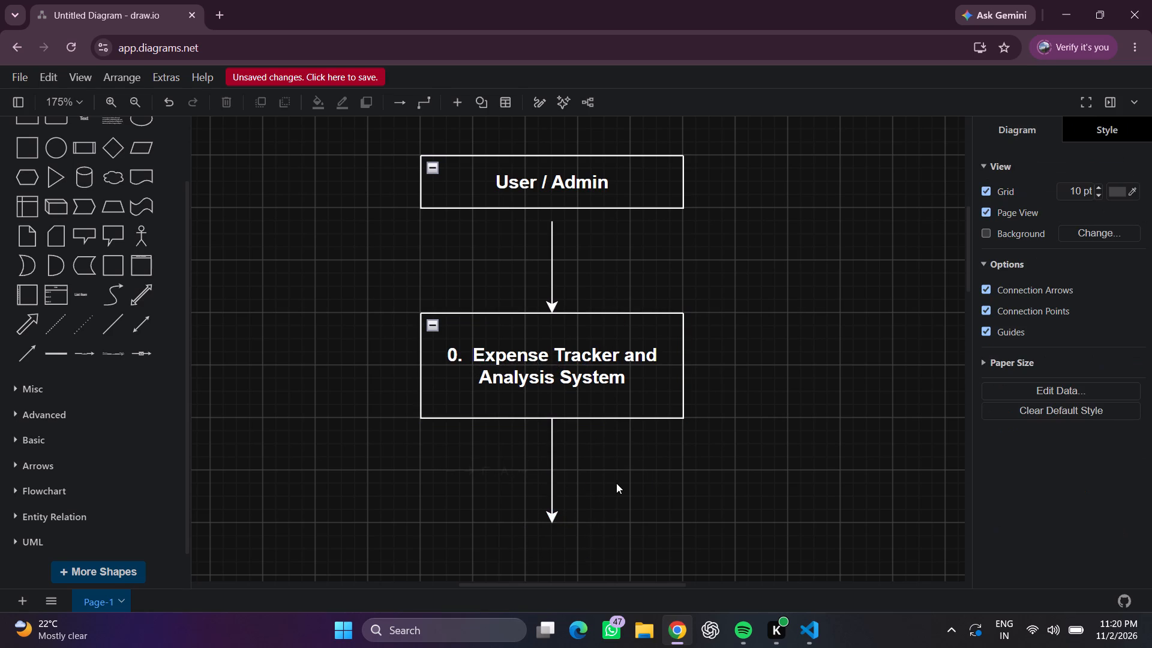
Add a third container directly below the new arrowhead, aligned with the system box and matching its width and height.
scroll(616, 483, down, 2)
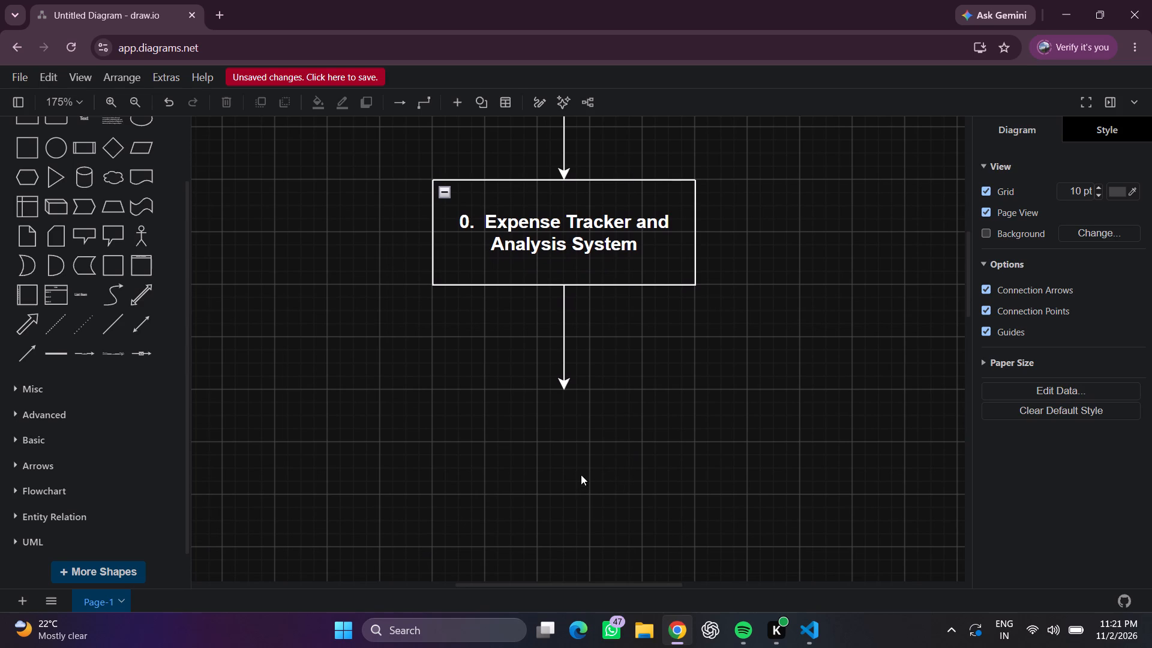
click(112, 271)
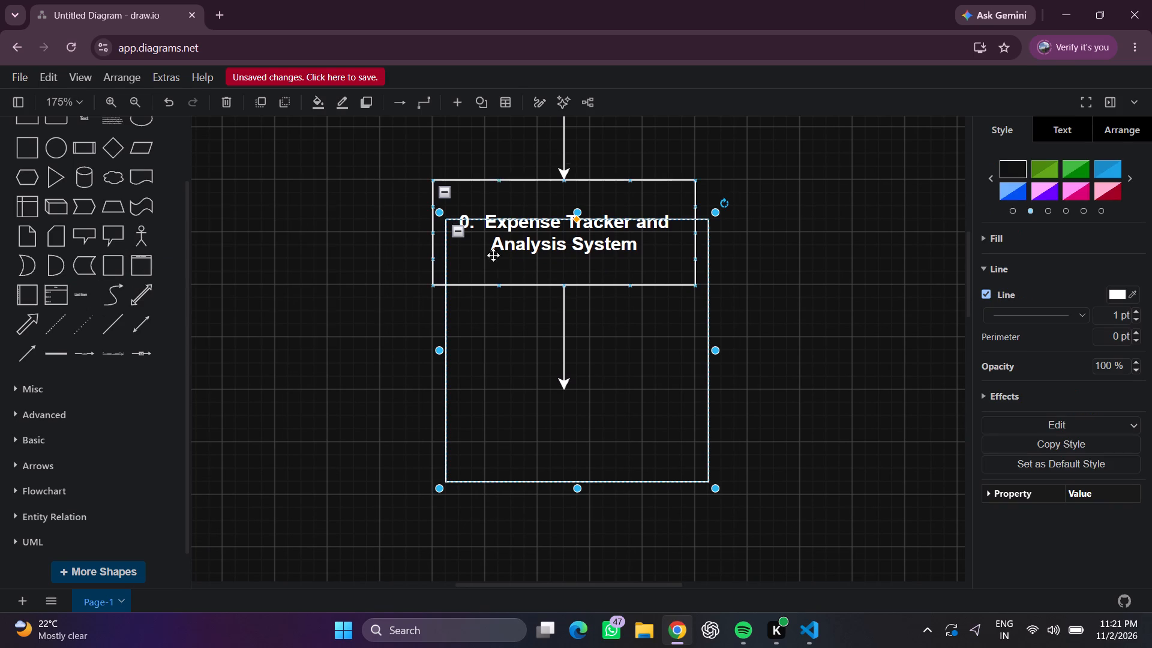
drag(437, 216, 451, 398)
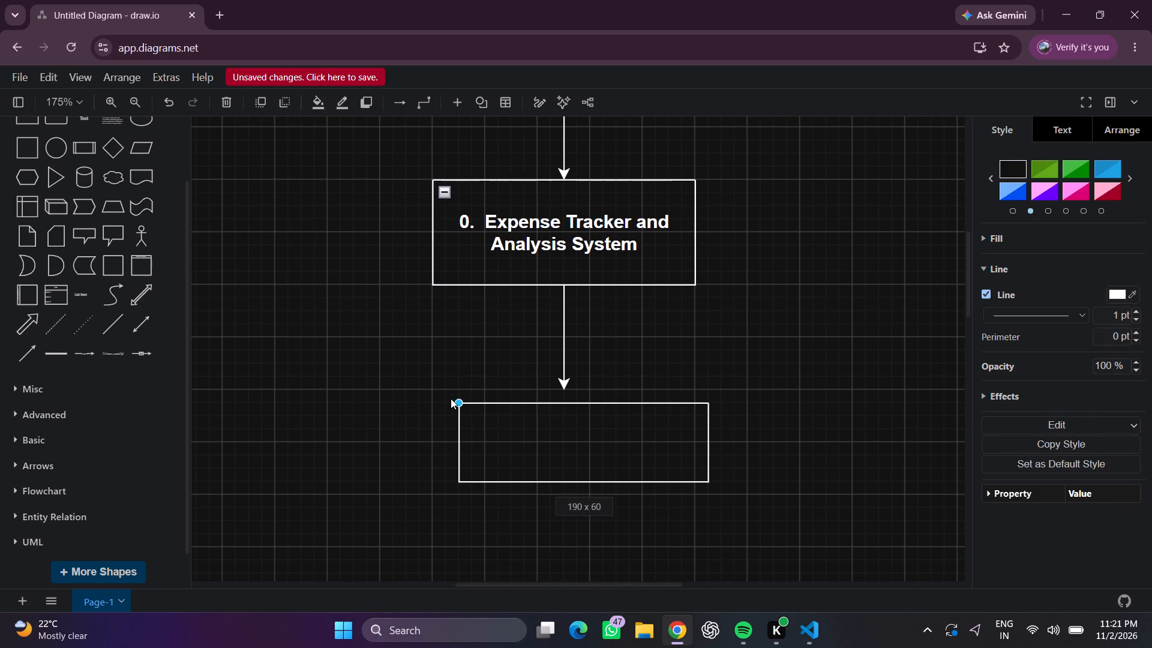
drag(451, 398, 428, 384)
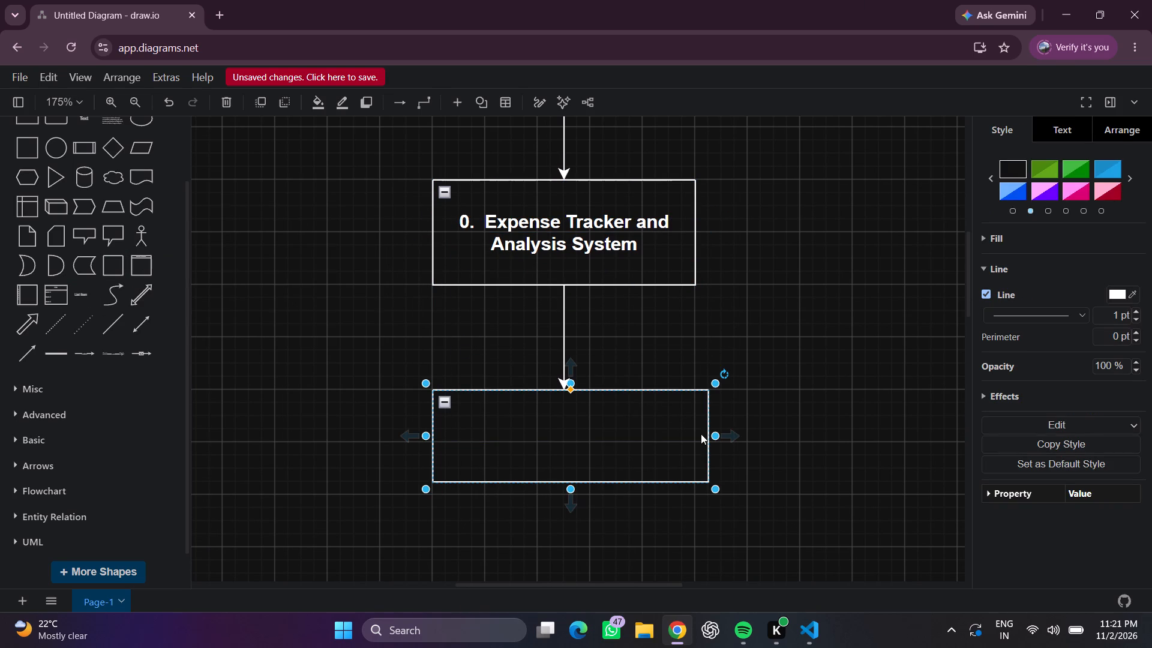
drag(714, 435, 704, 442)
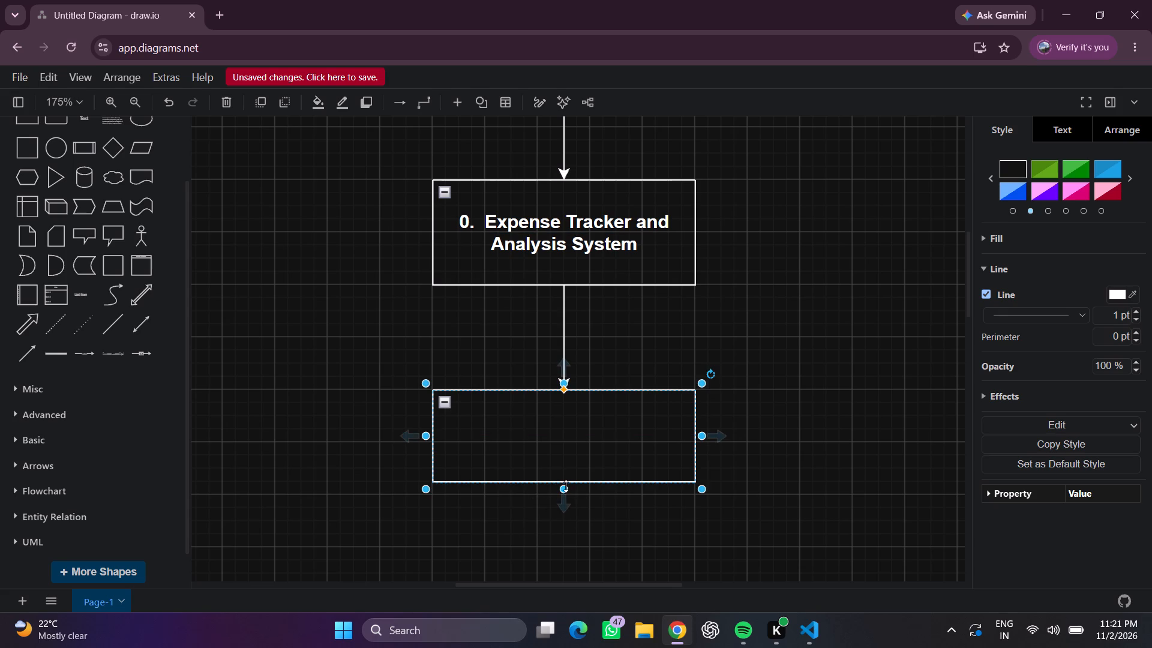
drag(563, 487, 565, 494)
Add a text element inside the third container and stretch it to the container's full width and height.
triple_click(461, 422)
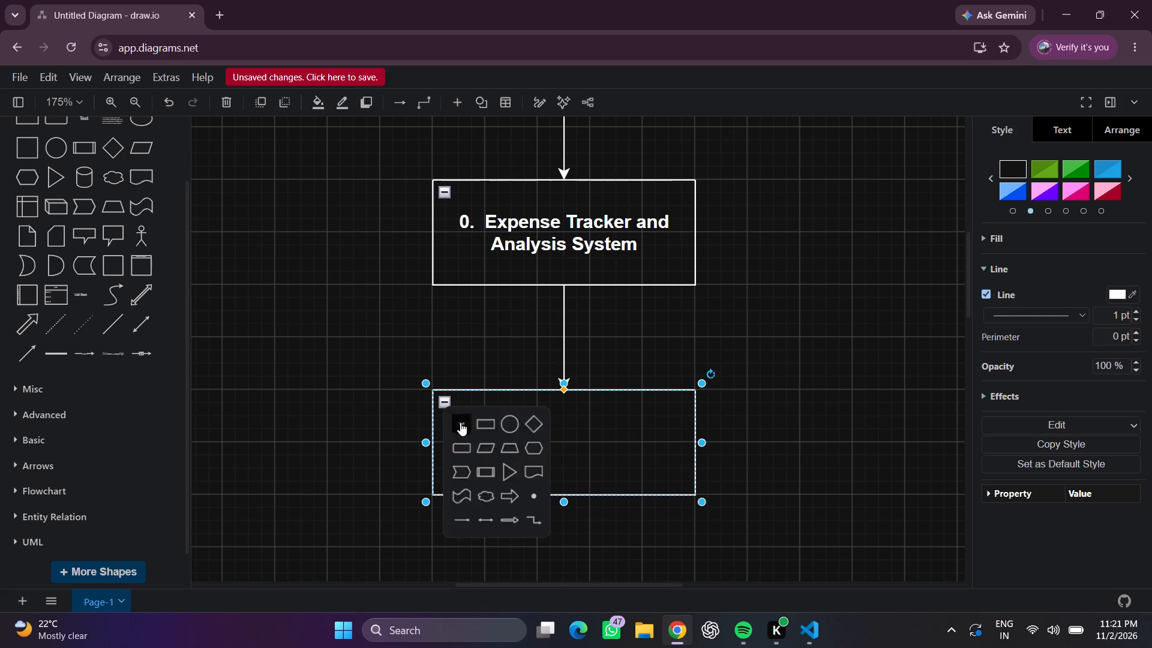
click(460, 422)
drag(505, 420, 681, 427)
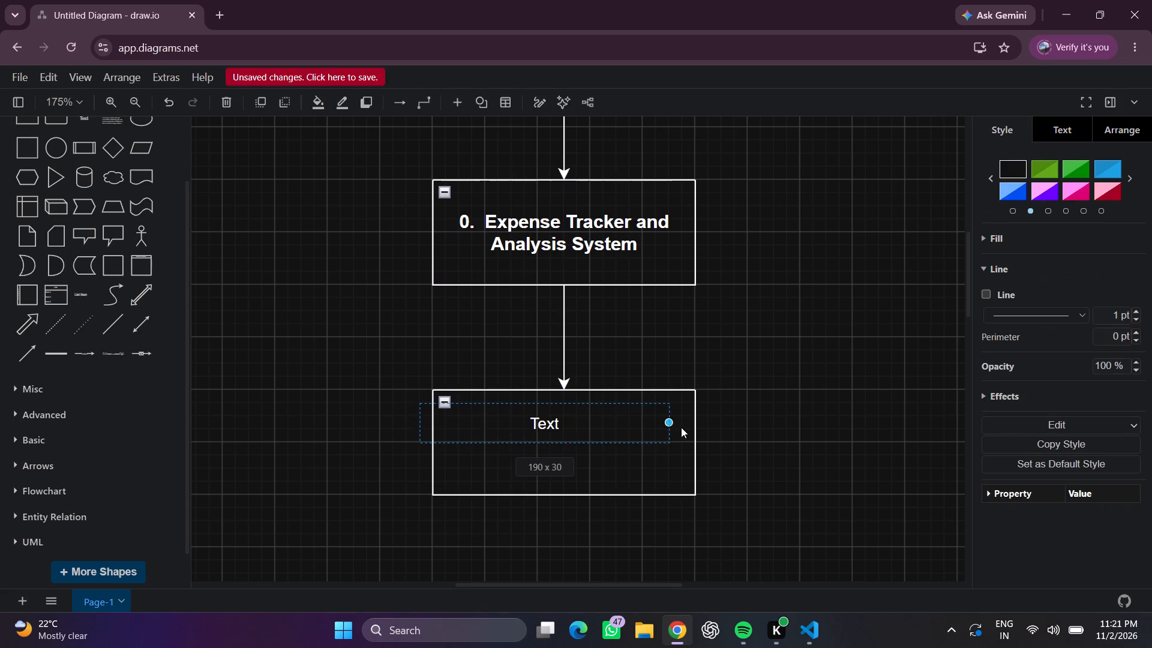
drag(681, 427, 699, 427)
drag(421, 421, 434, 425)
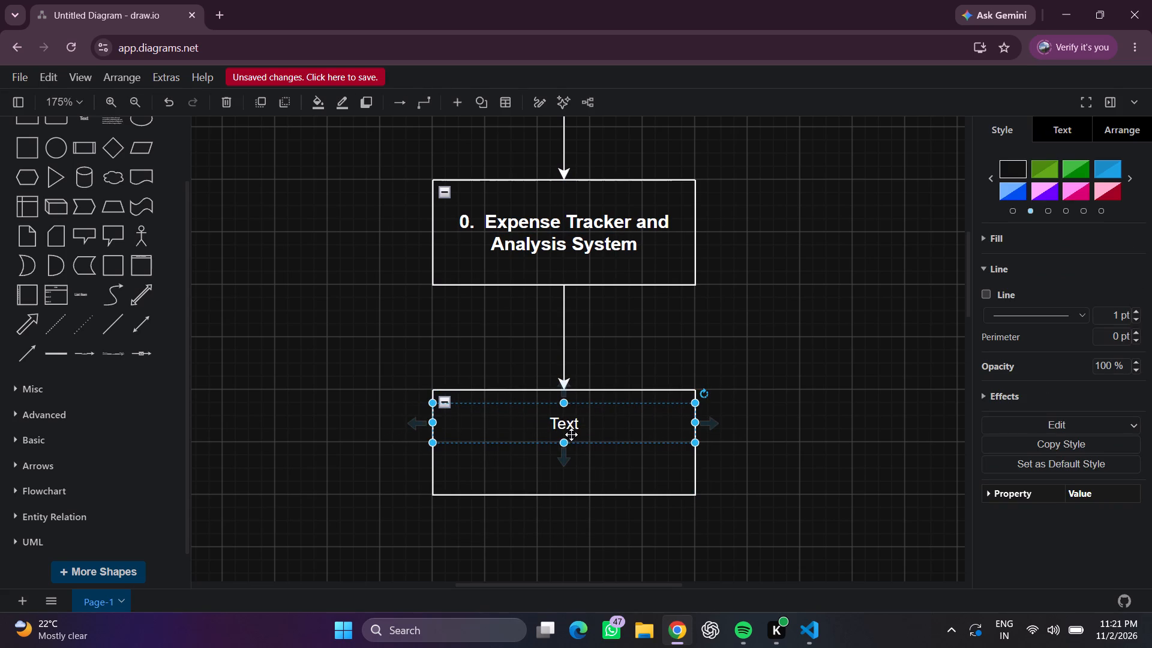
drag(565, 441, 574, 489)
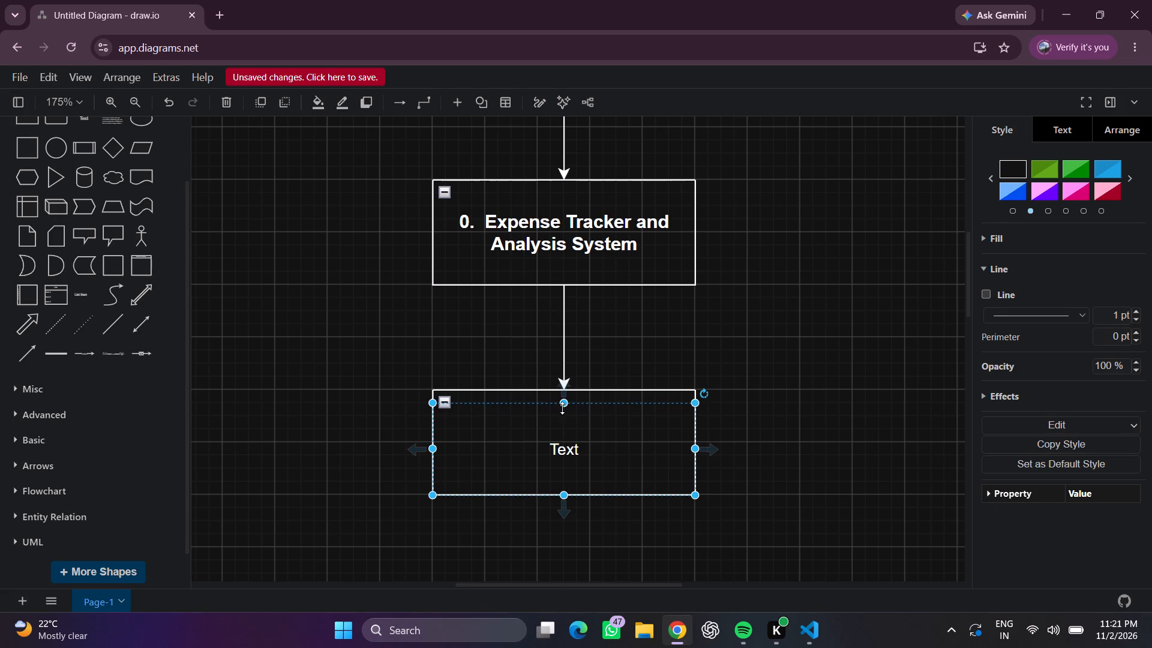
drag(563, 402, 560, 388)
Replace the placeholder text in the third container with "External Bank / Financial API", breaking the line before the slash.
double_click(569, 448)
click(569, 453)
double_click(572, 457)
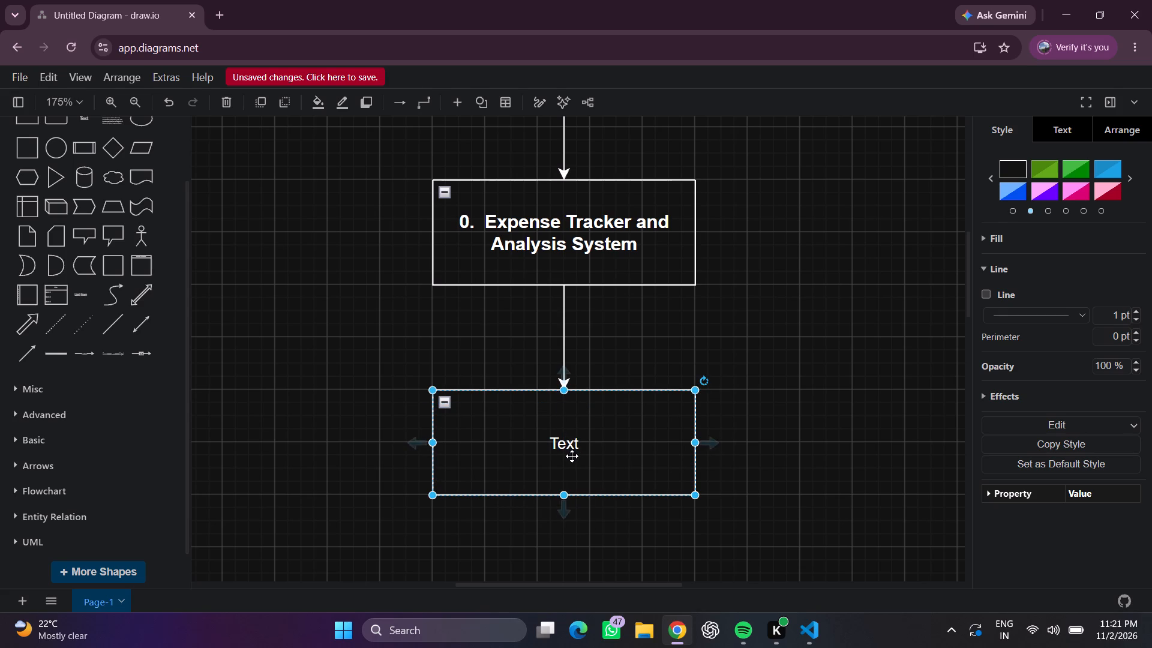
click(566, 453)
double_click(564, 452)
double_click(565, 454)
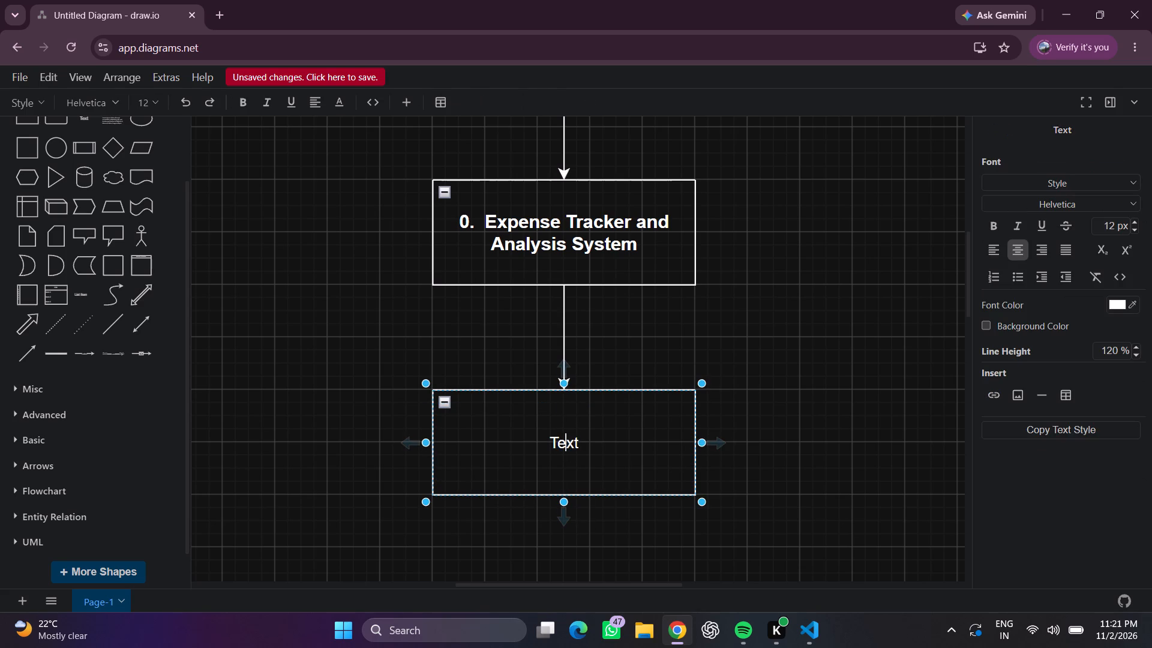
click(564, 448)
click(575, 447)
click(587, 443)
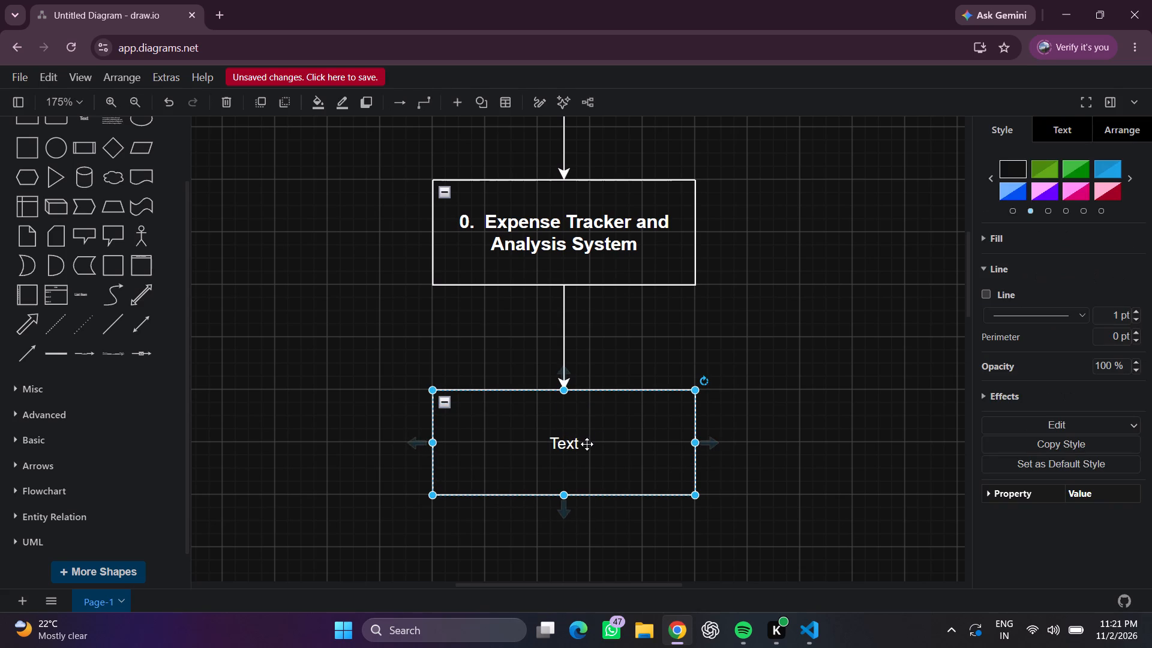
double_click(587, 444)
key(BackSpace)
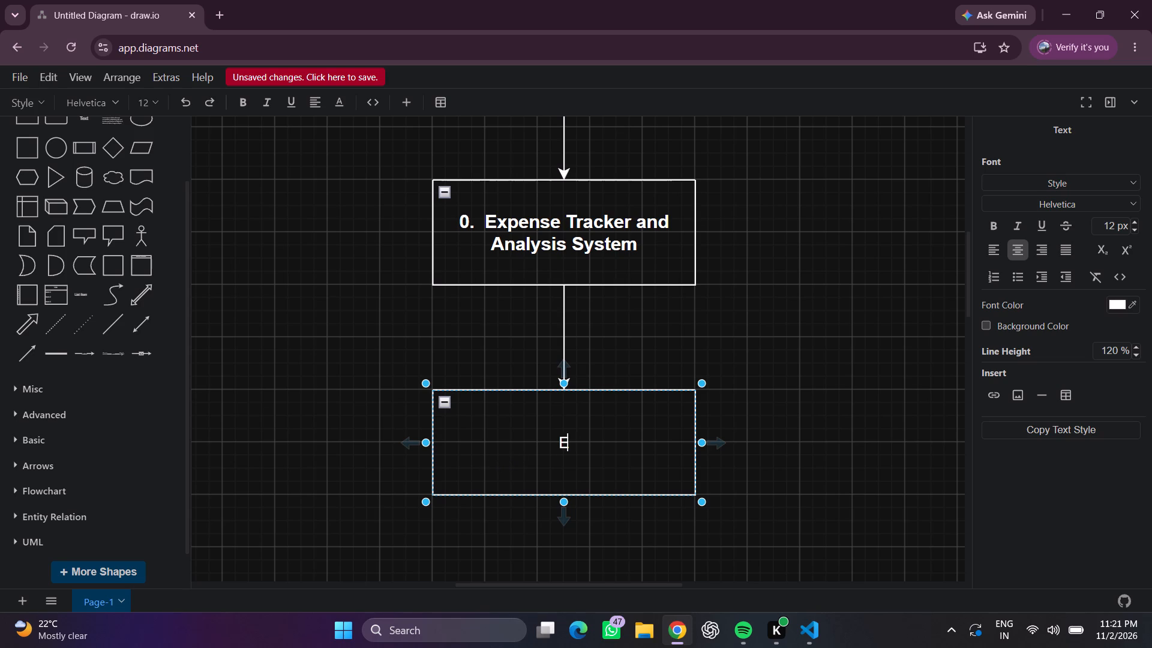
text(xte)
key(r)
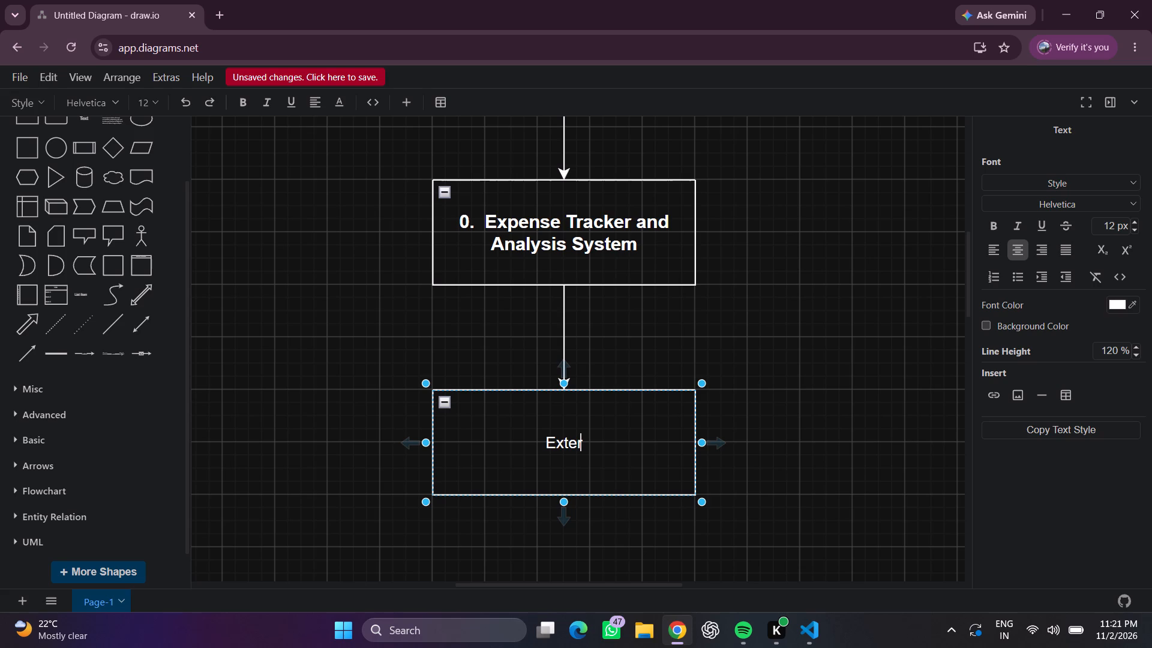
text(nal)
key(space)
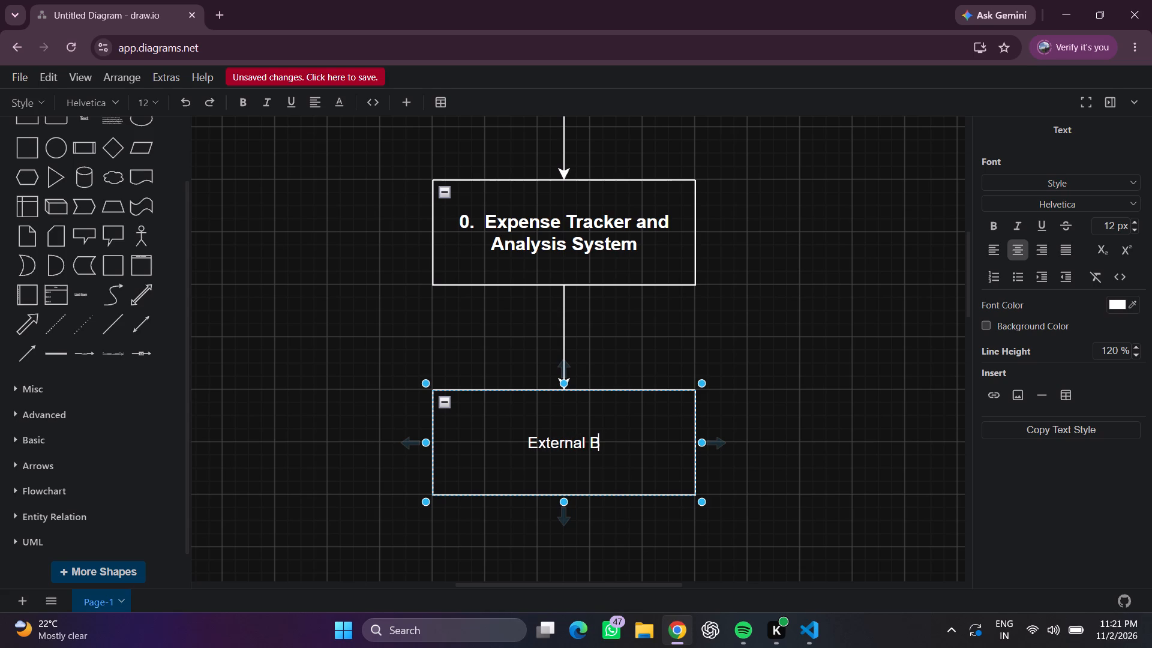
key(BackSpace)
text(ank)
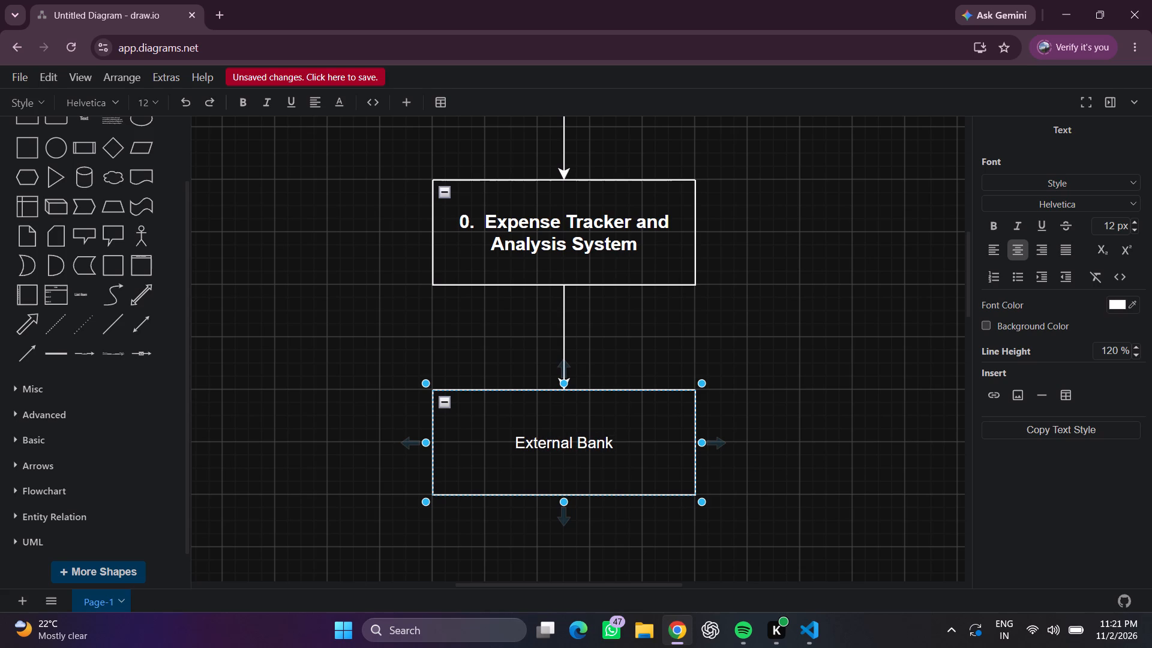
key(space)
key(Return)
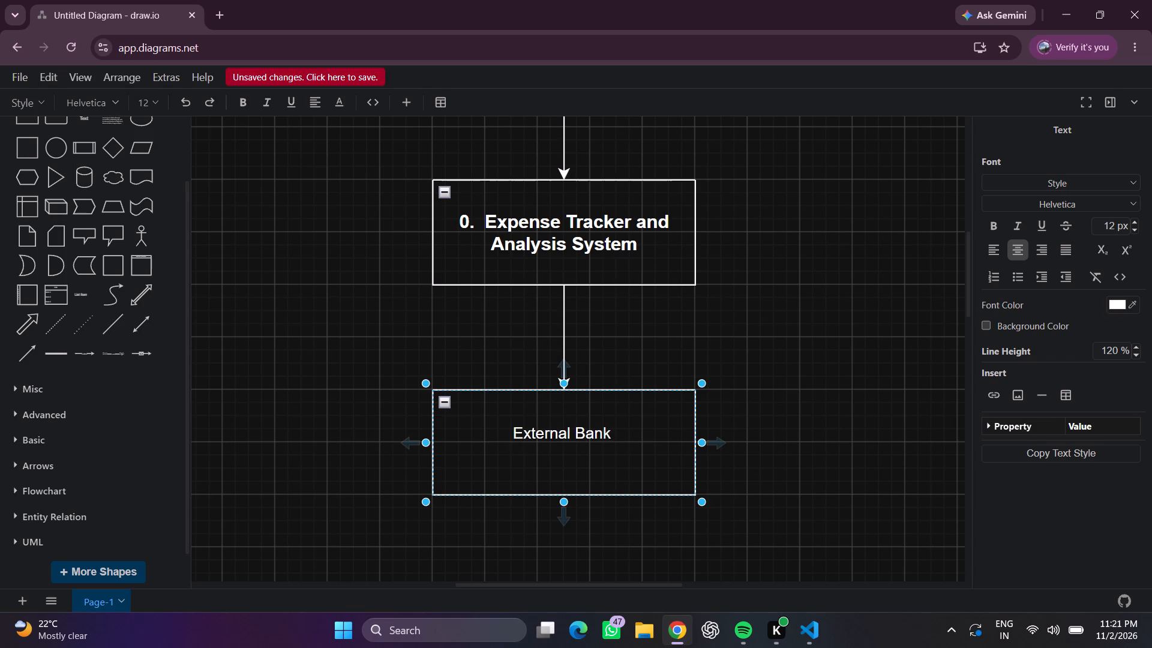
key(slash)
key(space)
text(n)
key(BackSpace)
key(n)
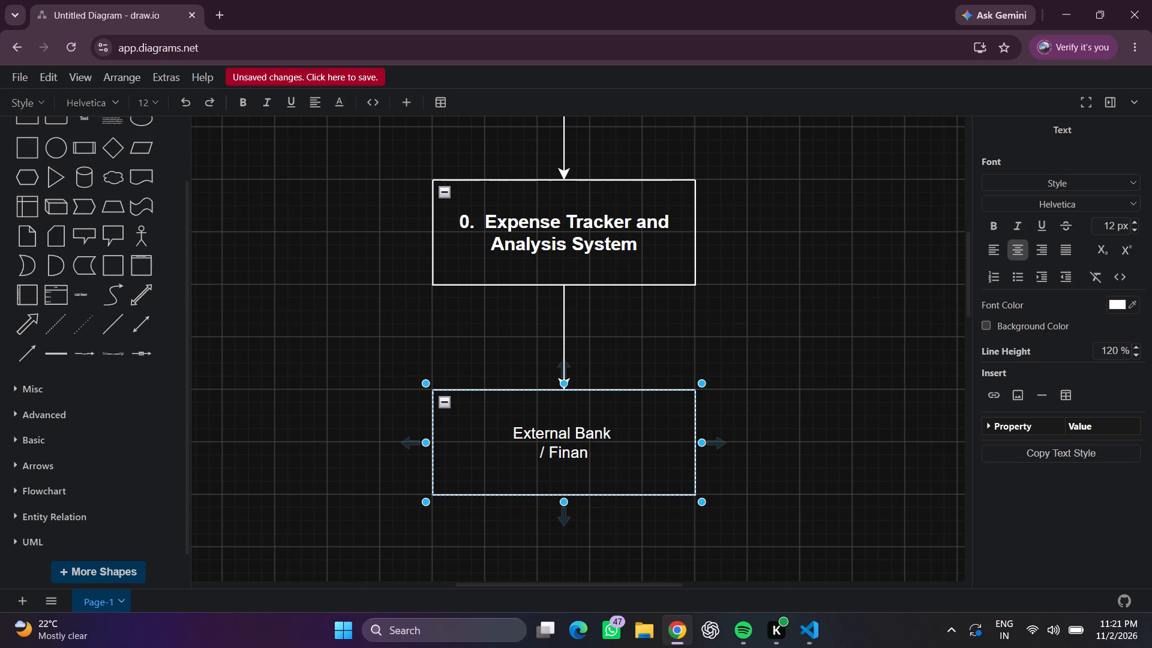
text(cuial)
key(BackSpace)
key(BackSpace)
key(BackSpace)
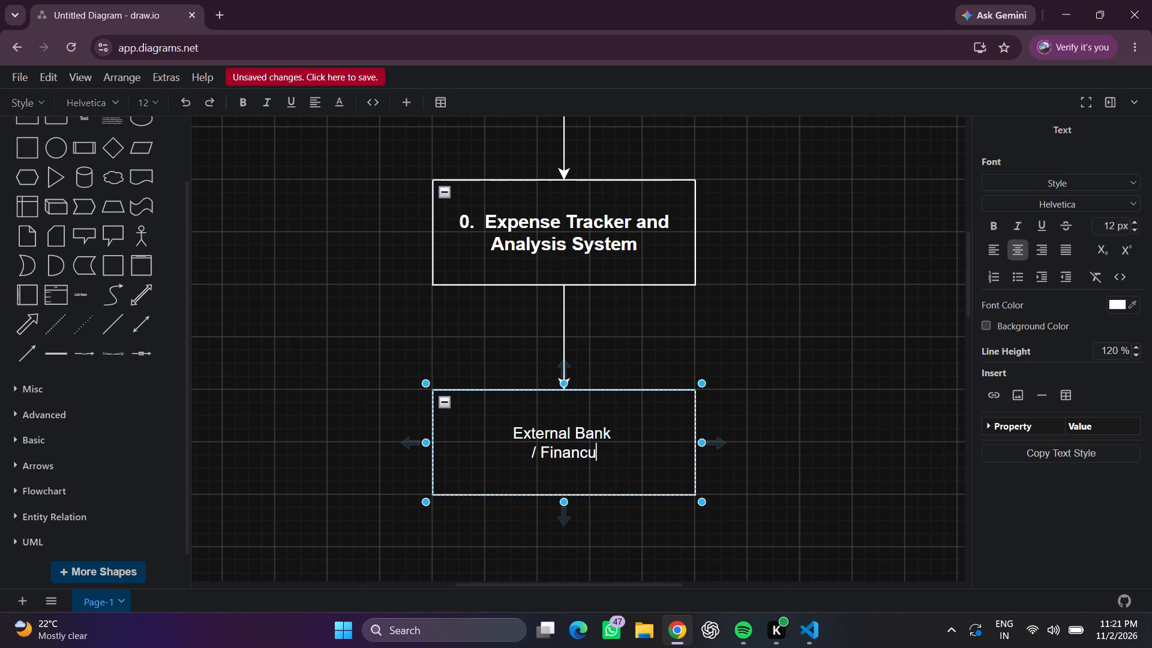
key(BackSpace)
text(ia)
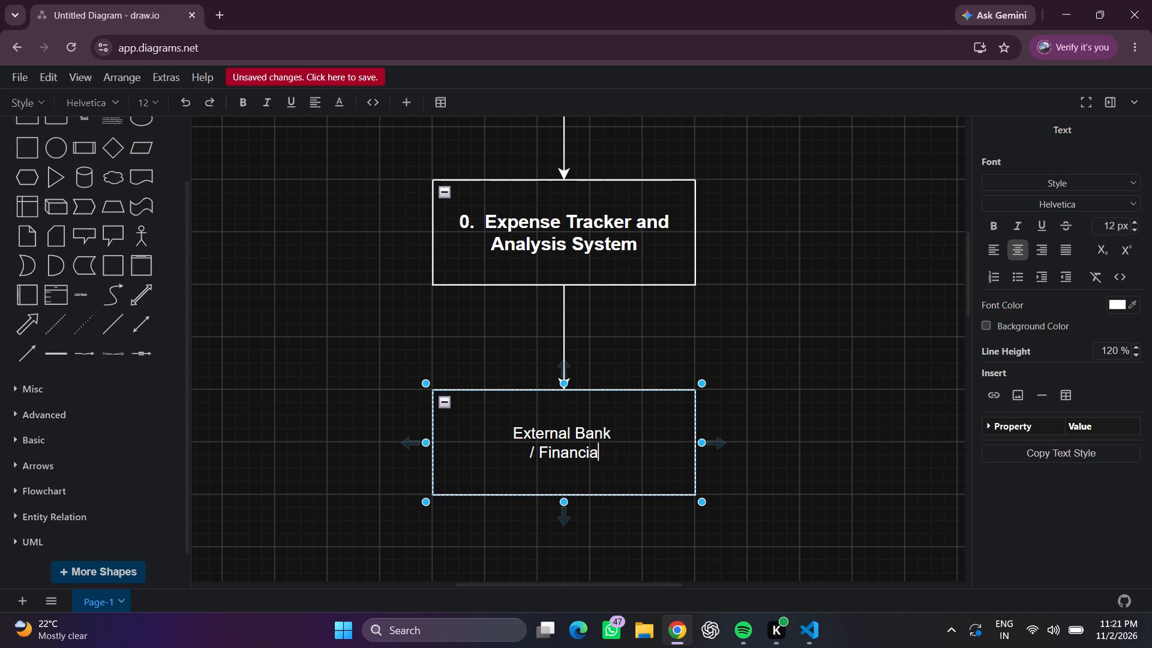
text(l)
key(space)
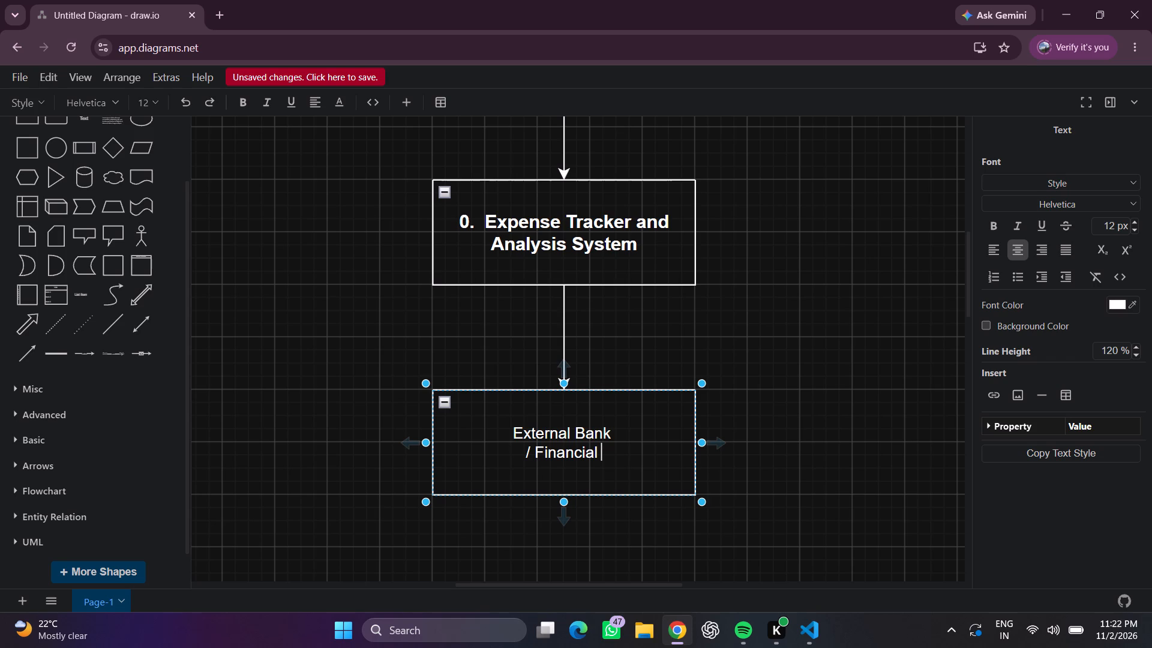
text(API)
click(964, 347)
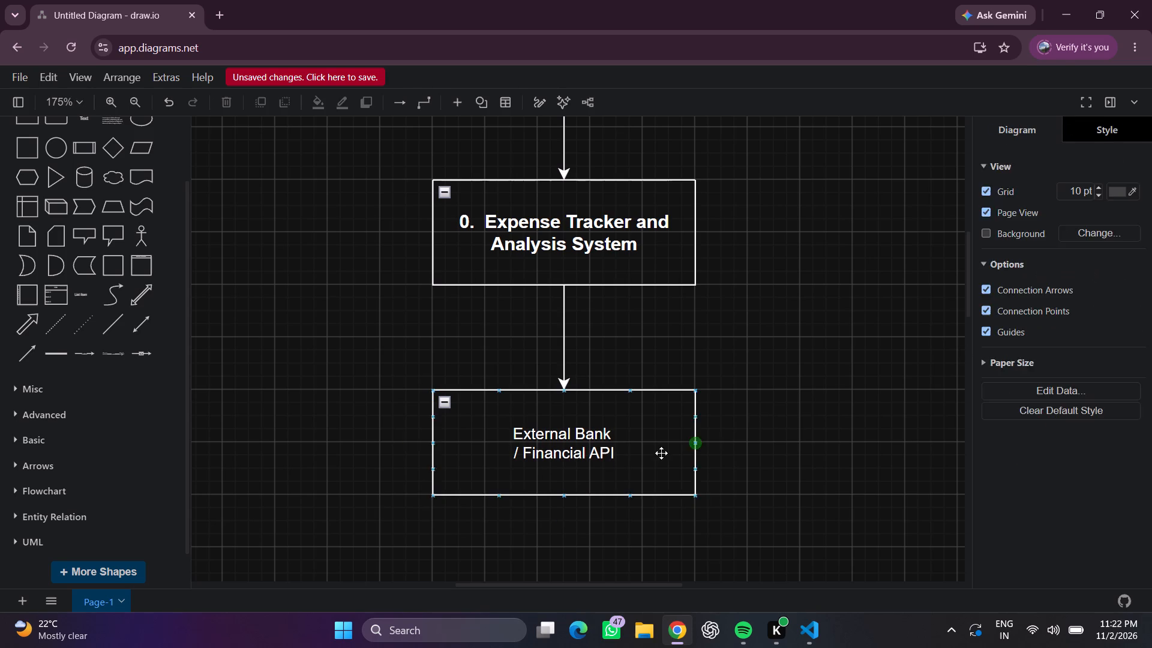
Apply the Heading 3 style to the "External Bank / Financial API" text.
double_click(606, 466)
double_click(604, 469)
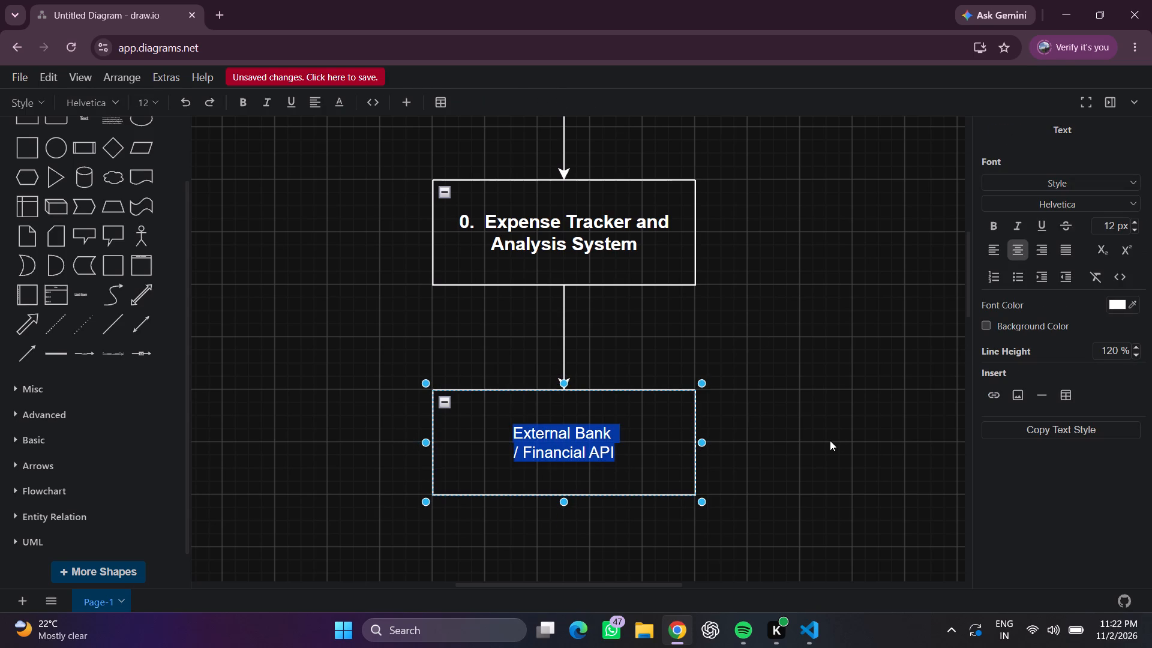
click(1074, 182)
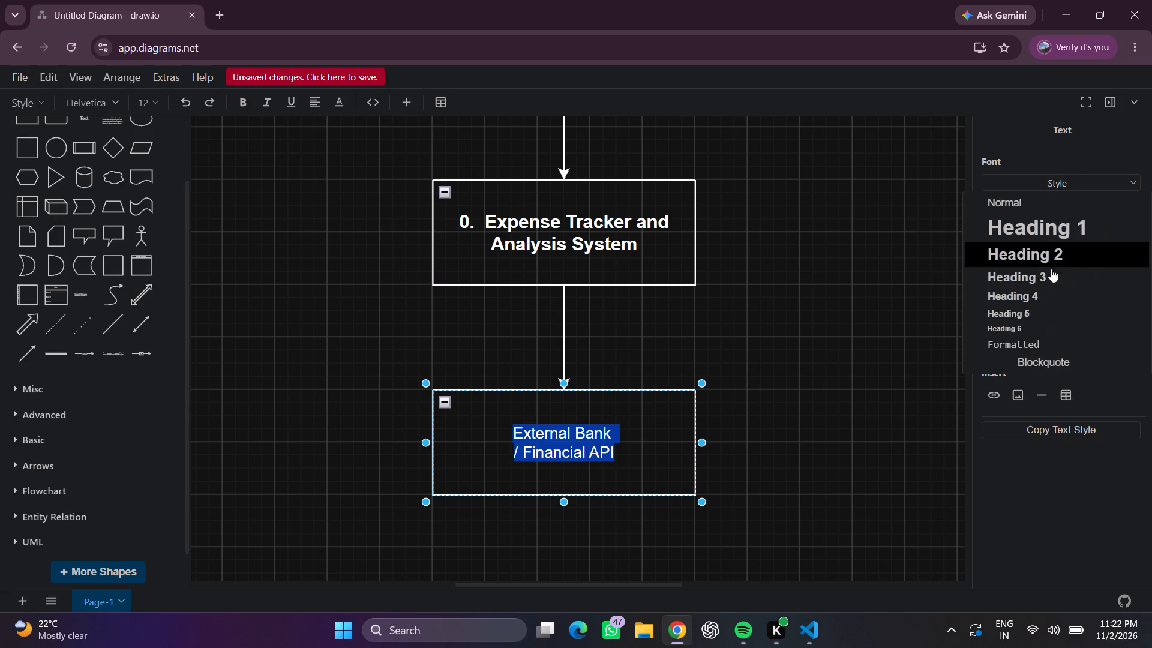
click(1051, 271)
click(848, 355)
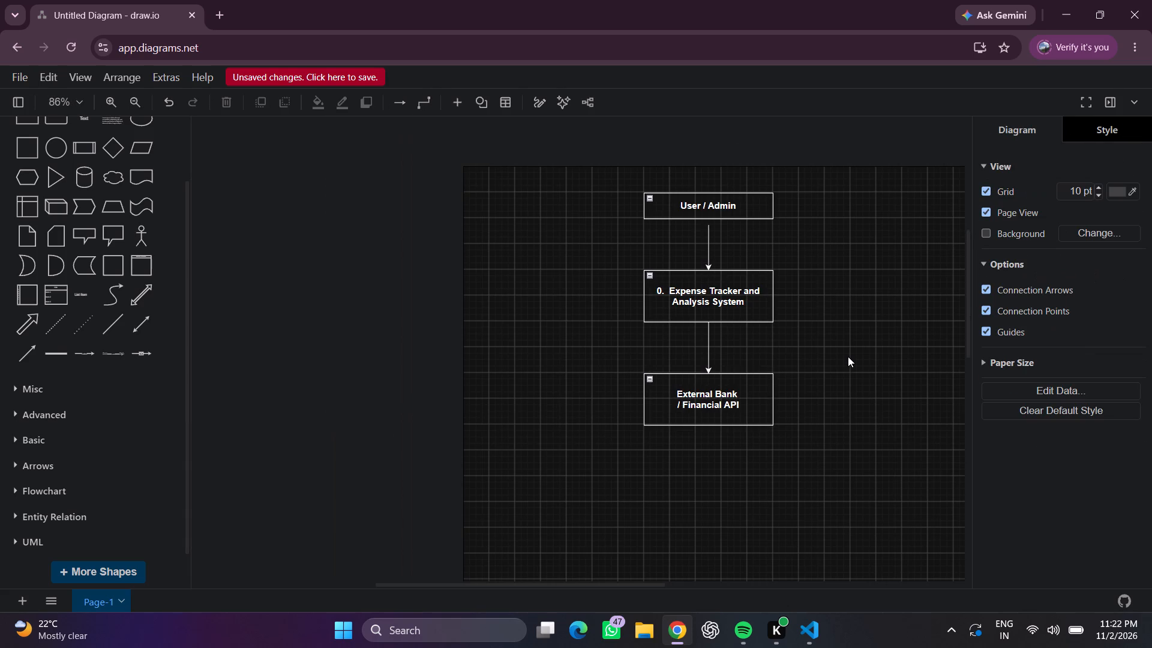
Add a text element beside the arrow between the system and bank boxes, with the text "Bank Statment".
scroll(848, 356, left, 1)
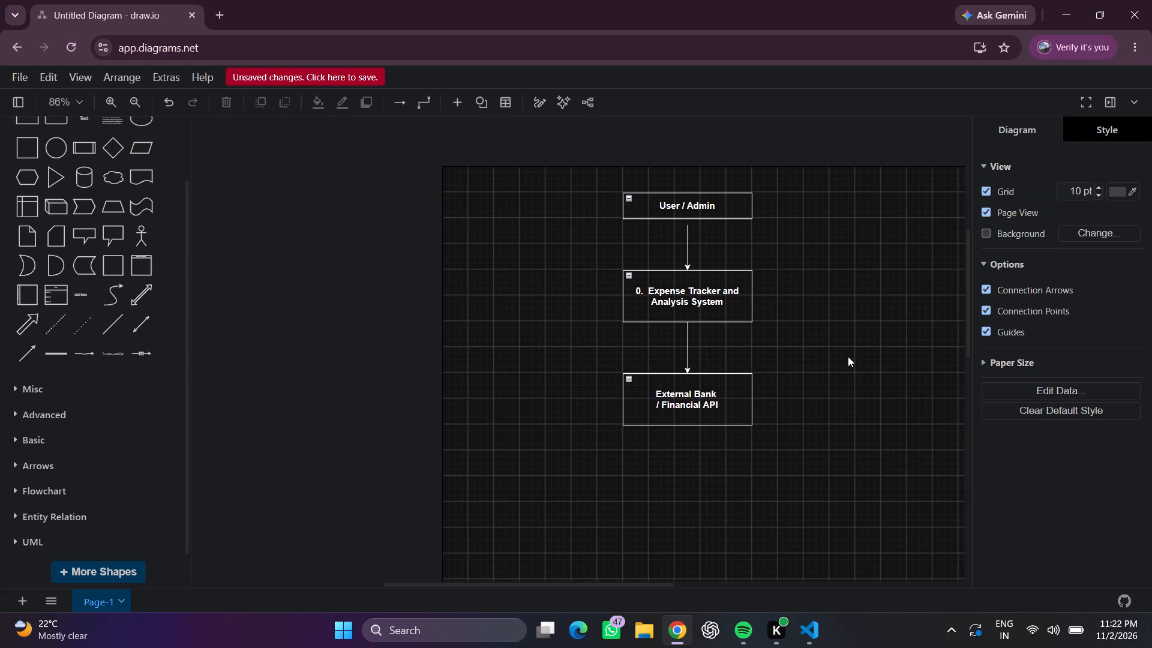
scroll(848, 356, right, 5)
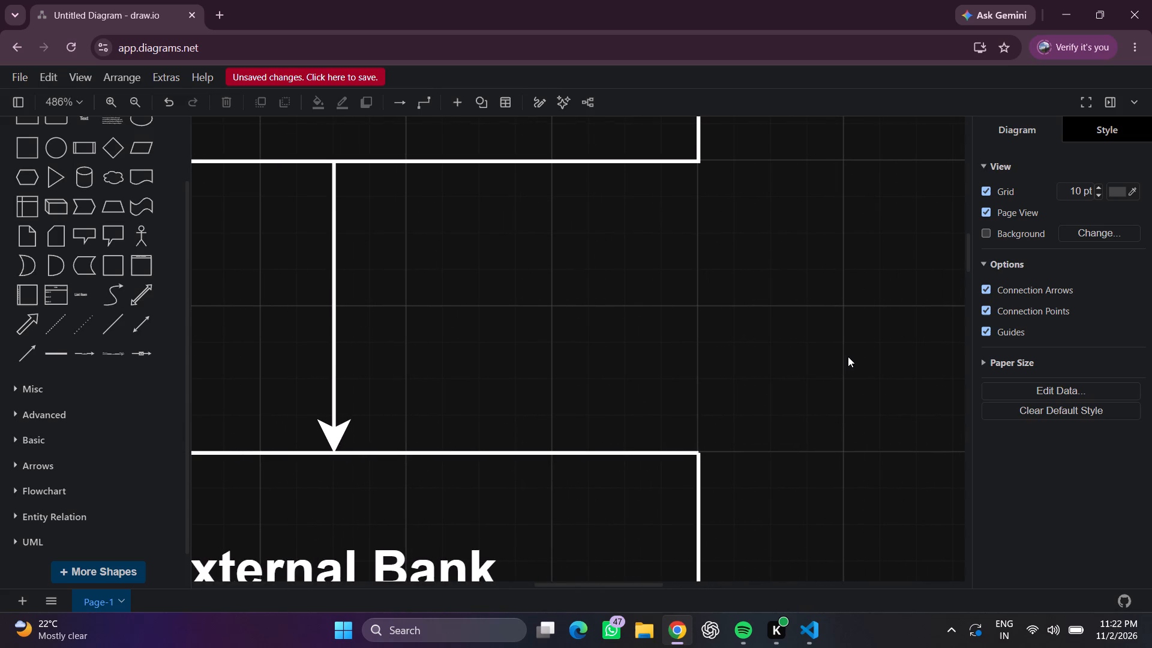
double_click(552, 305)
click(554, 308)
triple_click(550, 307)
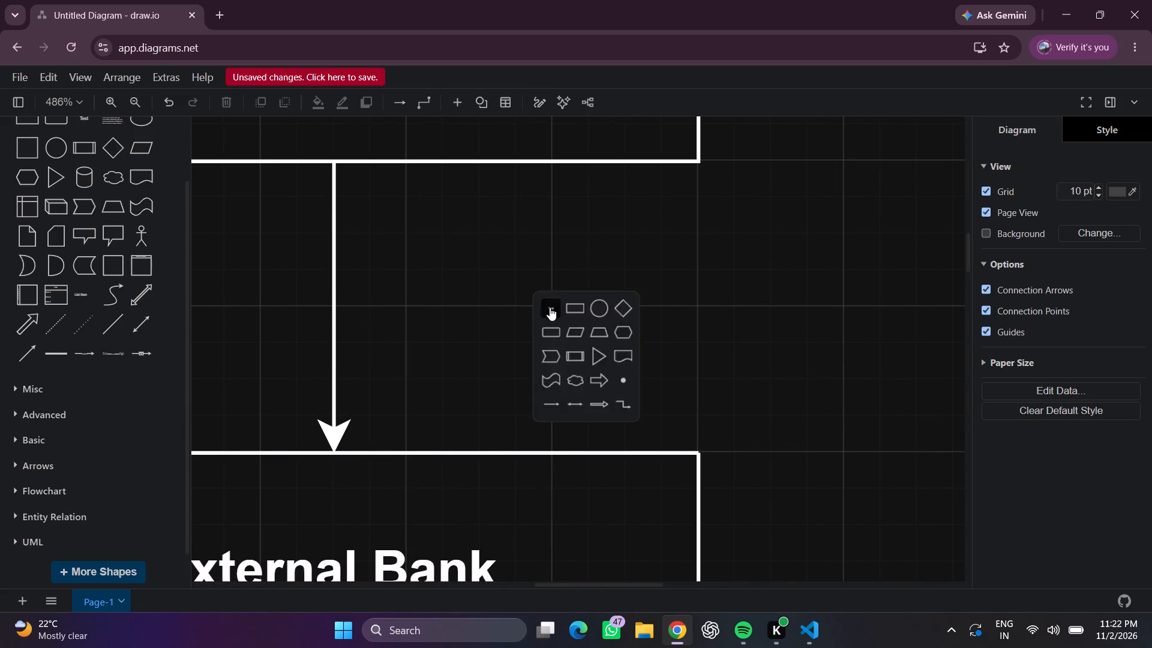
key(BackSpace)
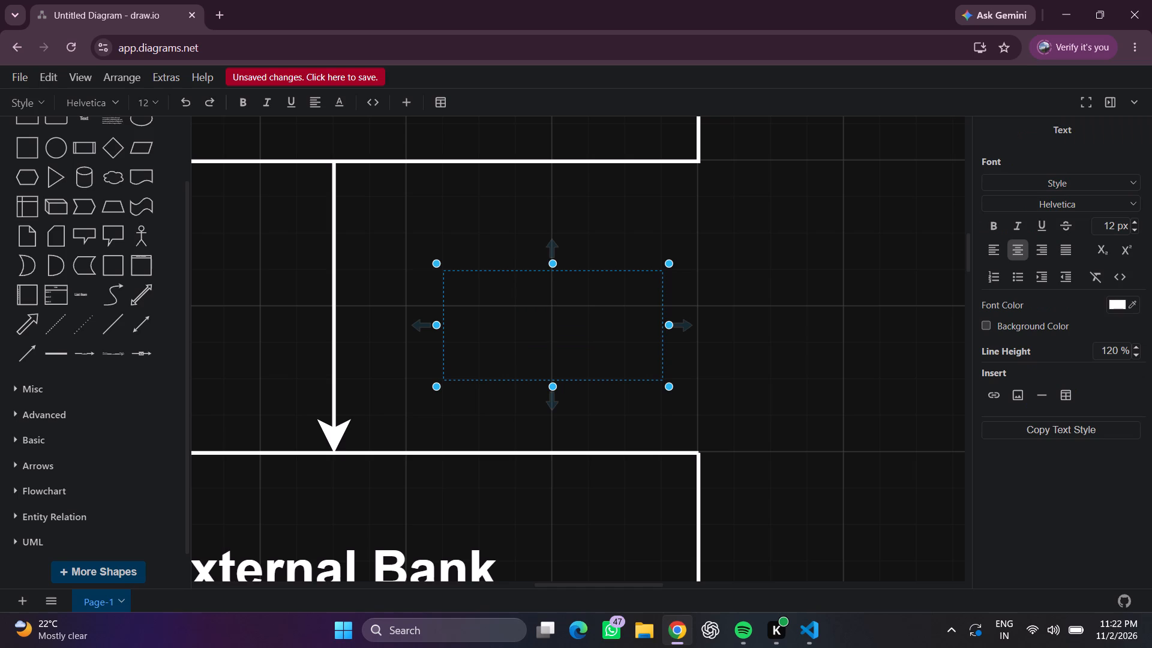
key(b)
text(ank)
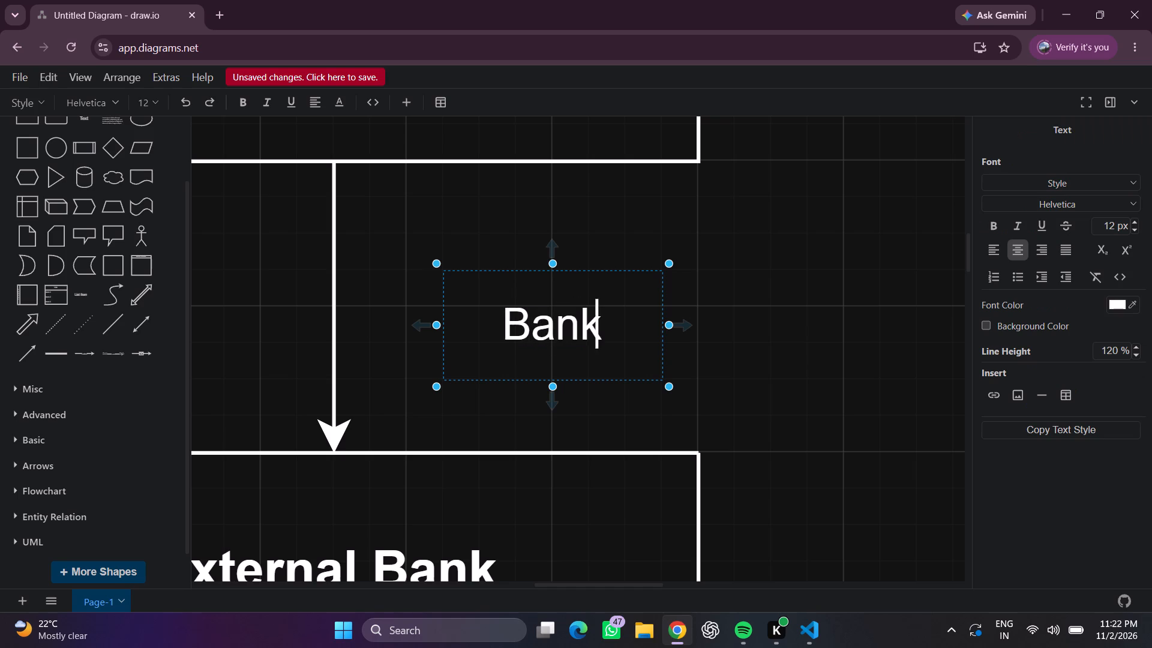
key(space)
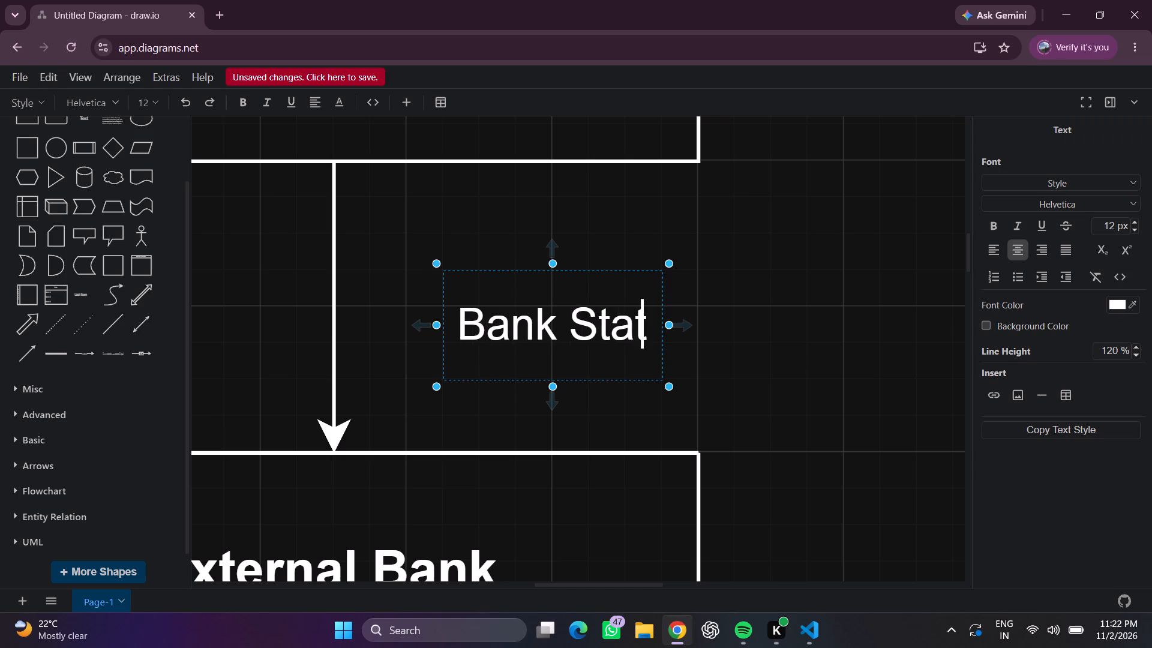
text(ment)
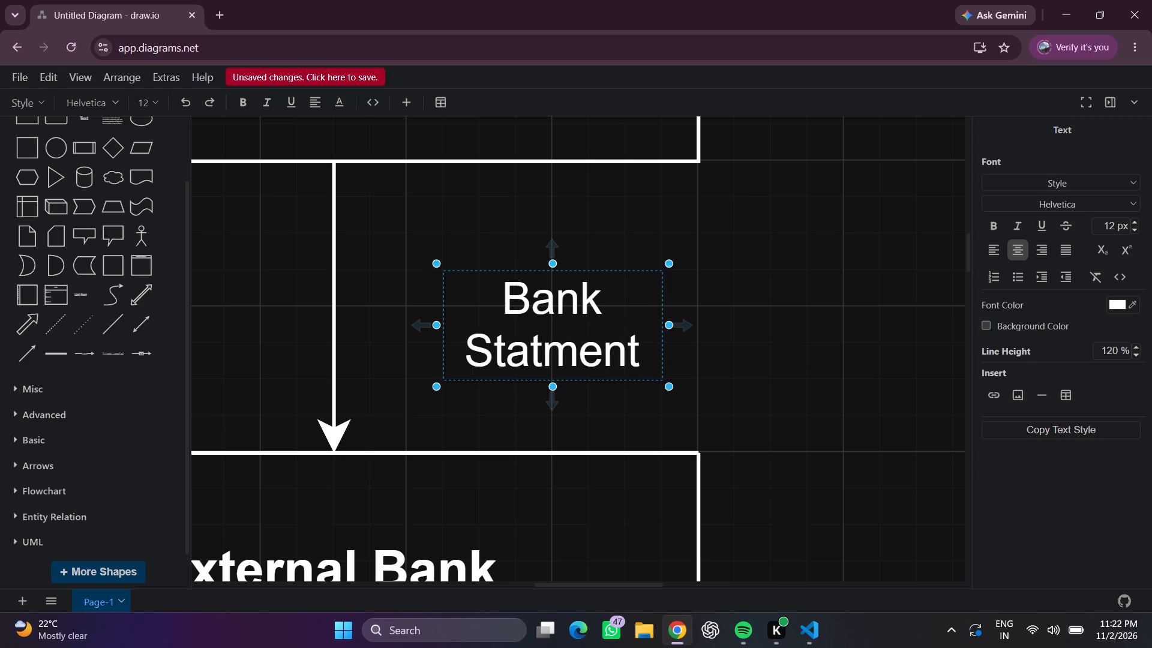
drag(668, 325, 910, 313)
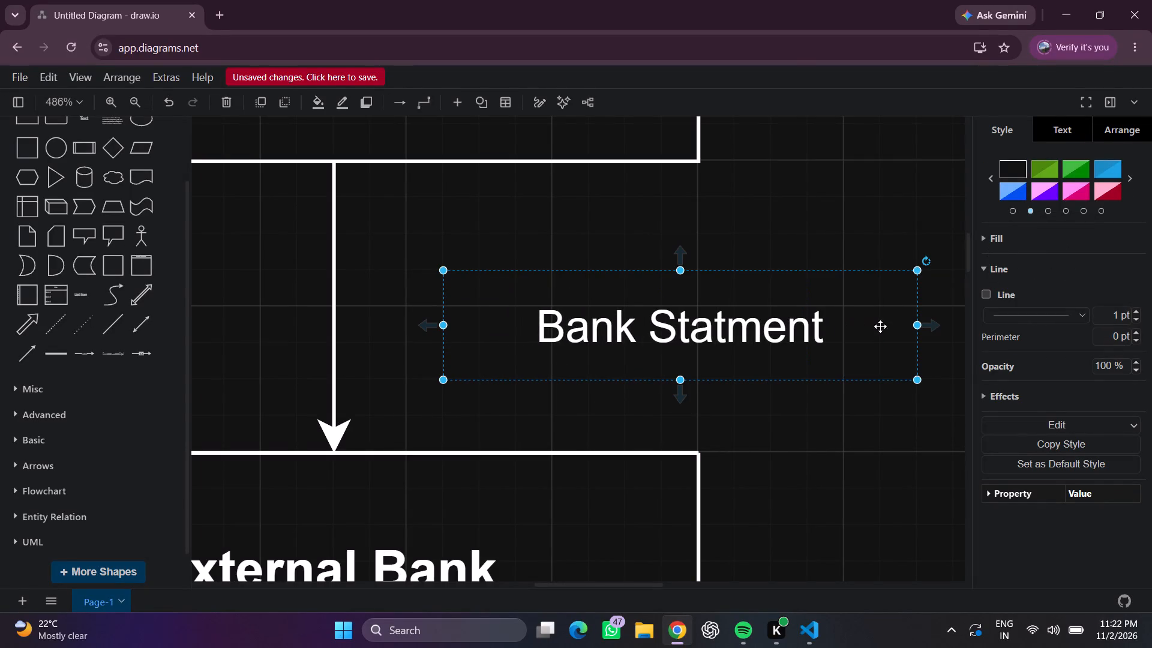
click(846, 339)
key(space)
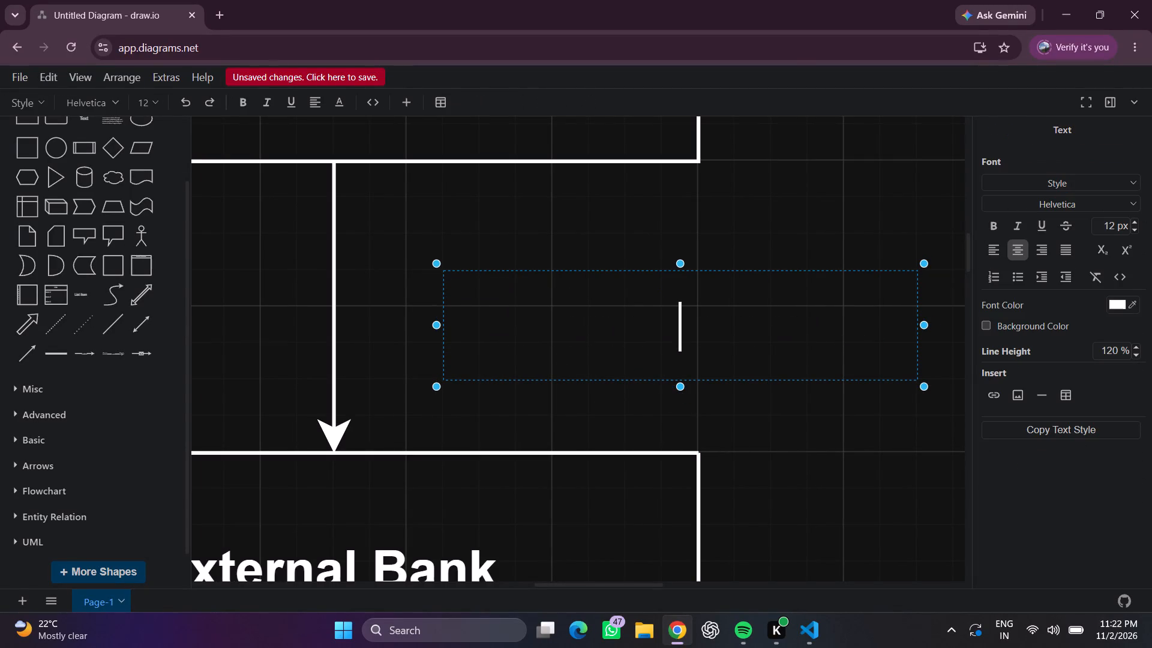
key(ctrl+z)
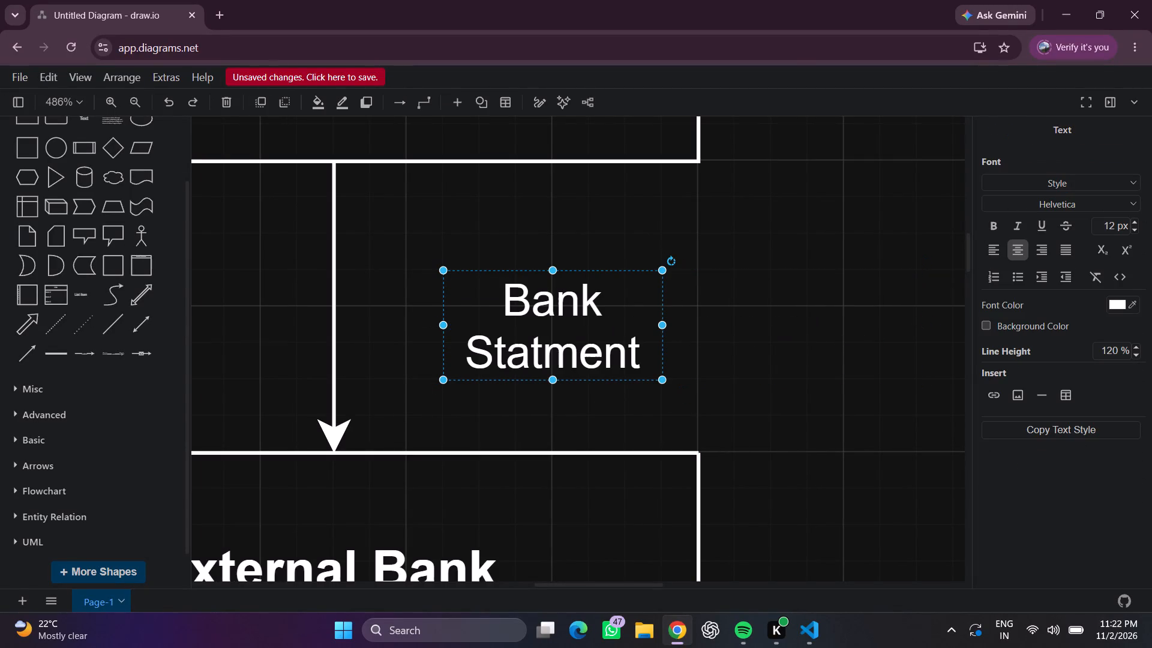
Widen the "Bank Statment" text element so its words fit on one line.
drag(664, 328, 687, 333)
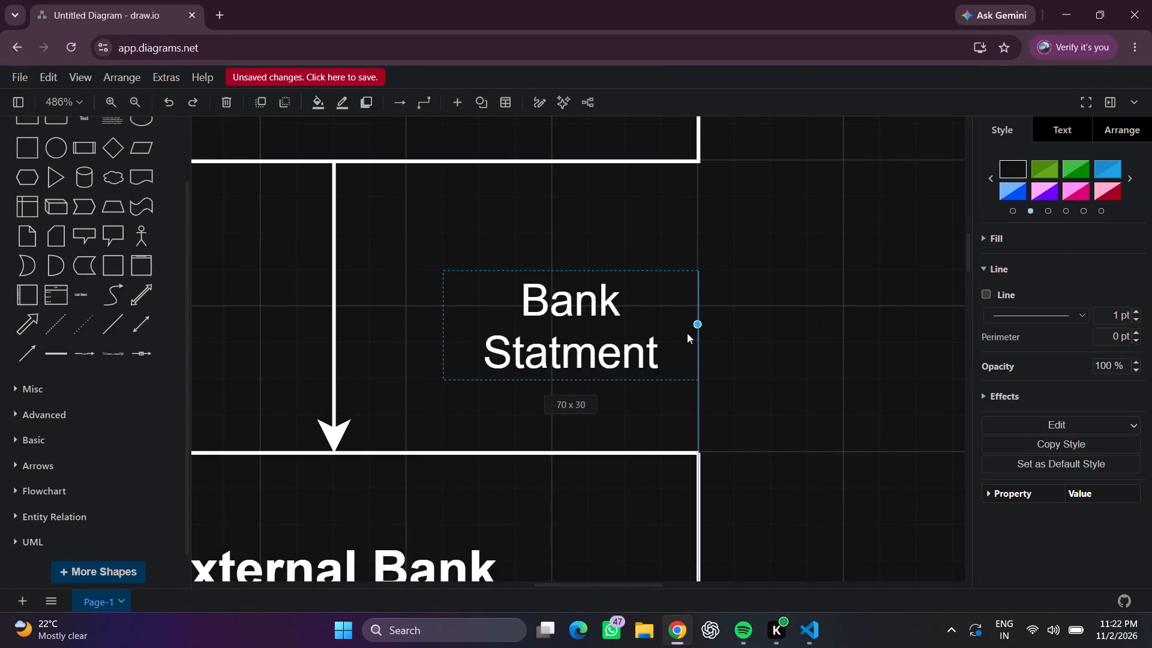
drag(687, 333, 933, 326)
Correct the misspelled second word of the label so that it reads "Bank Statement".
triple_click(755, 365)
double_click(749, 349)
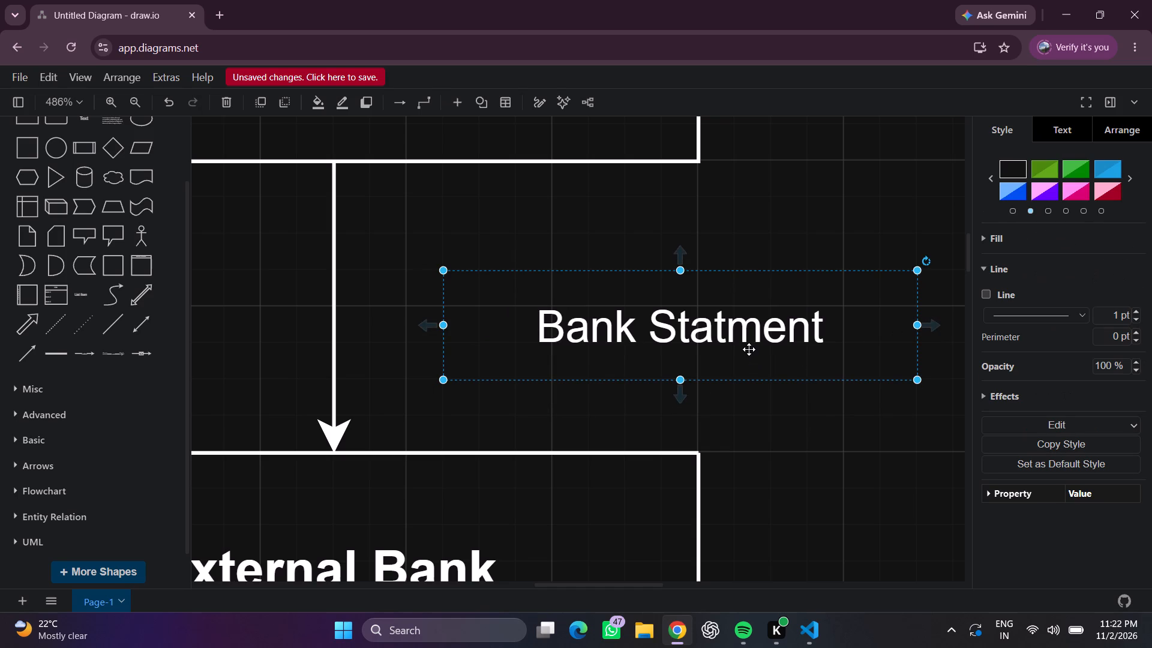
click(755, 349)
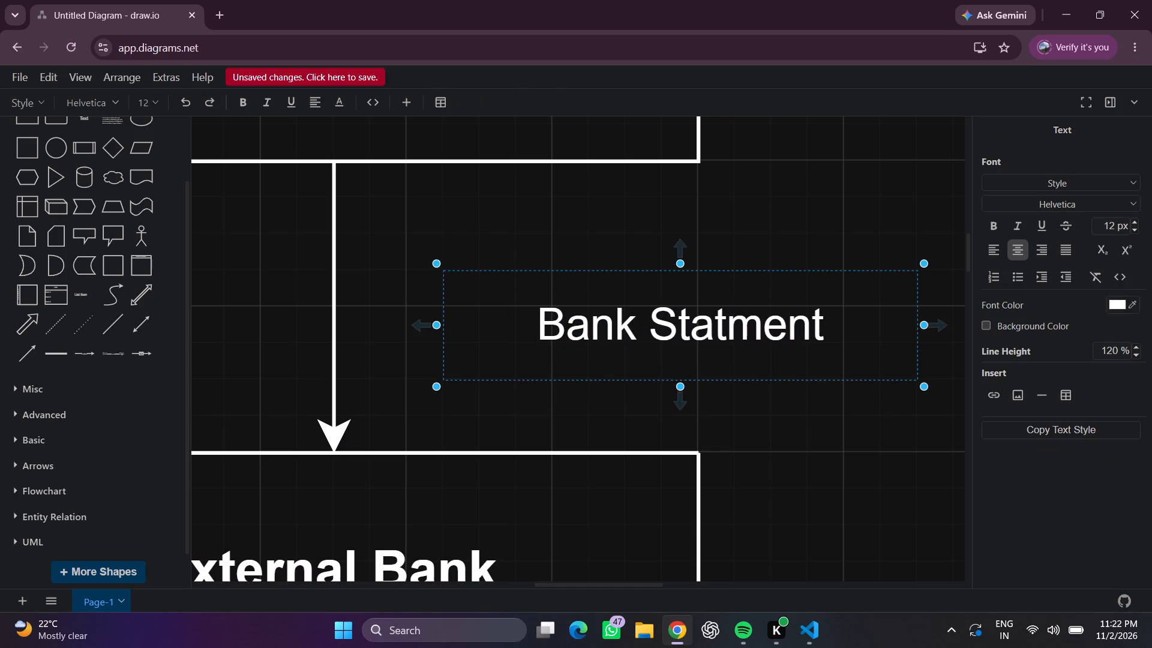
key(Right)
key(Right)
key(Right)
key(space)
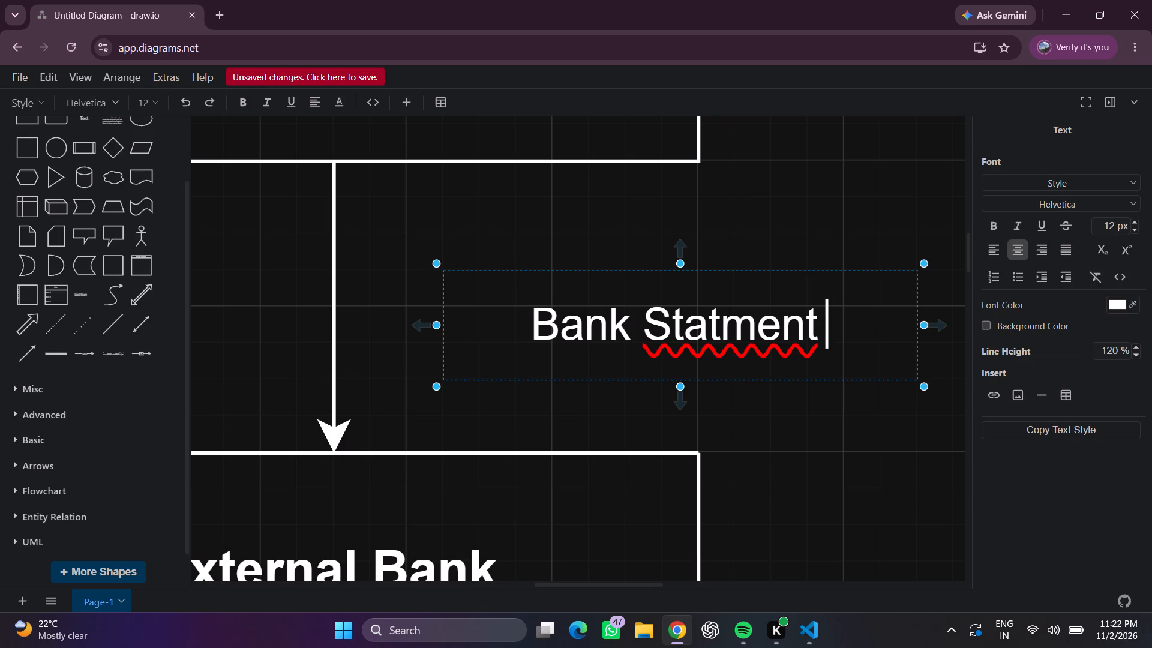
key(BackSpace)
key(BackSpace)
key(BackSpace)
key(BackSpace)
key(BackSpace)
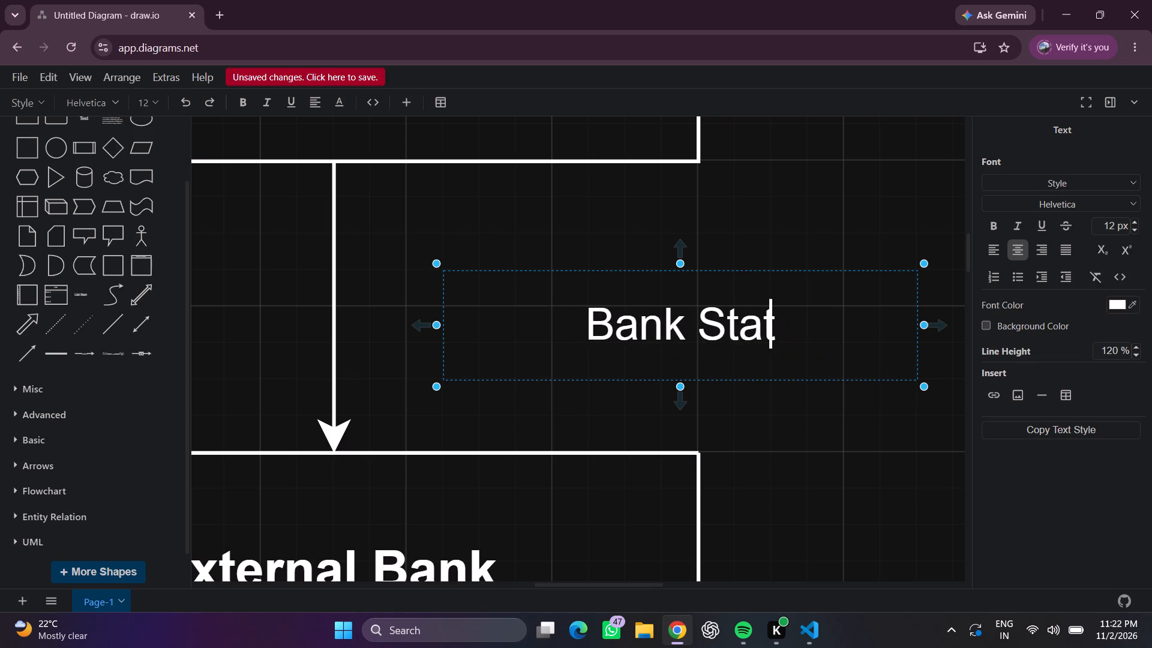
text(ement)
Extend the label text to "Bank Statement CSVs / API Sync".
key(space)
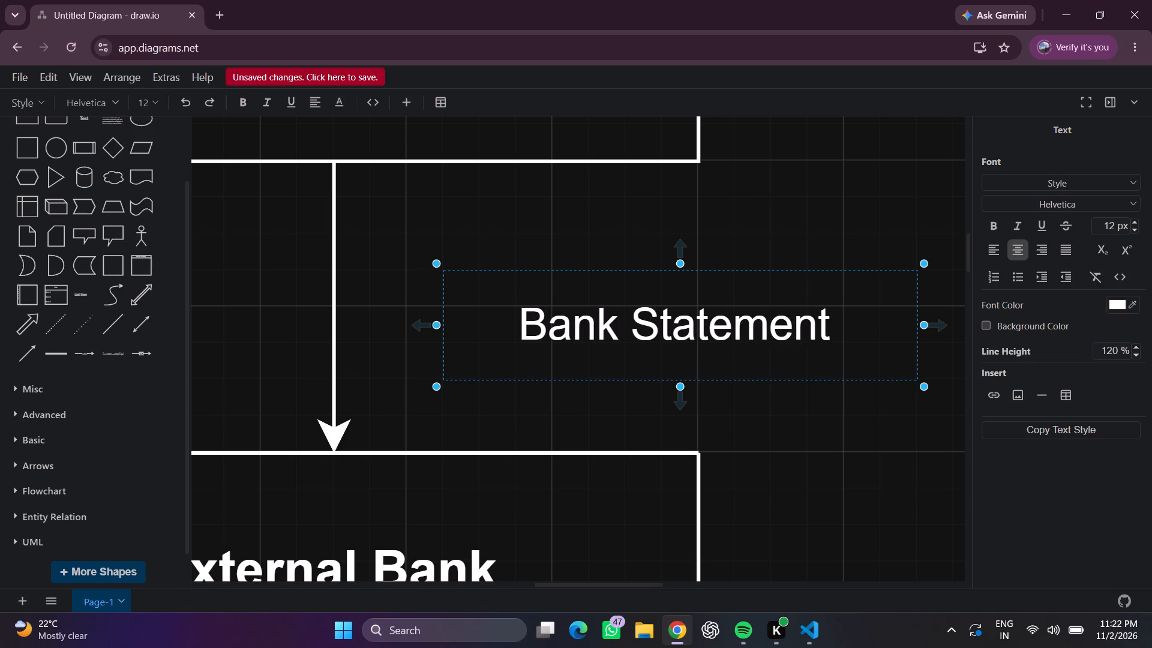
key(s)
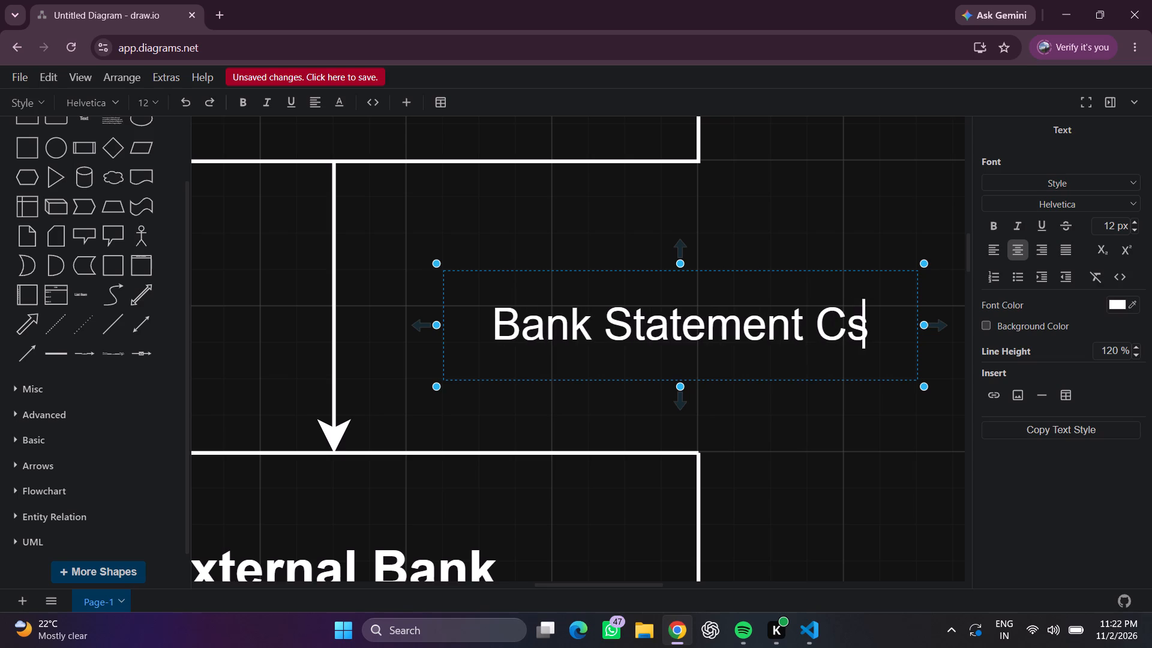
text(SV)
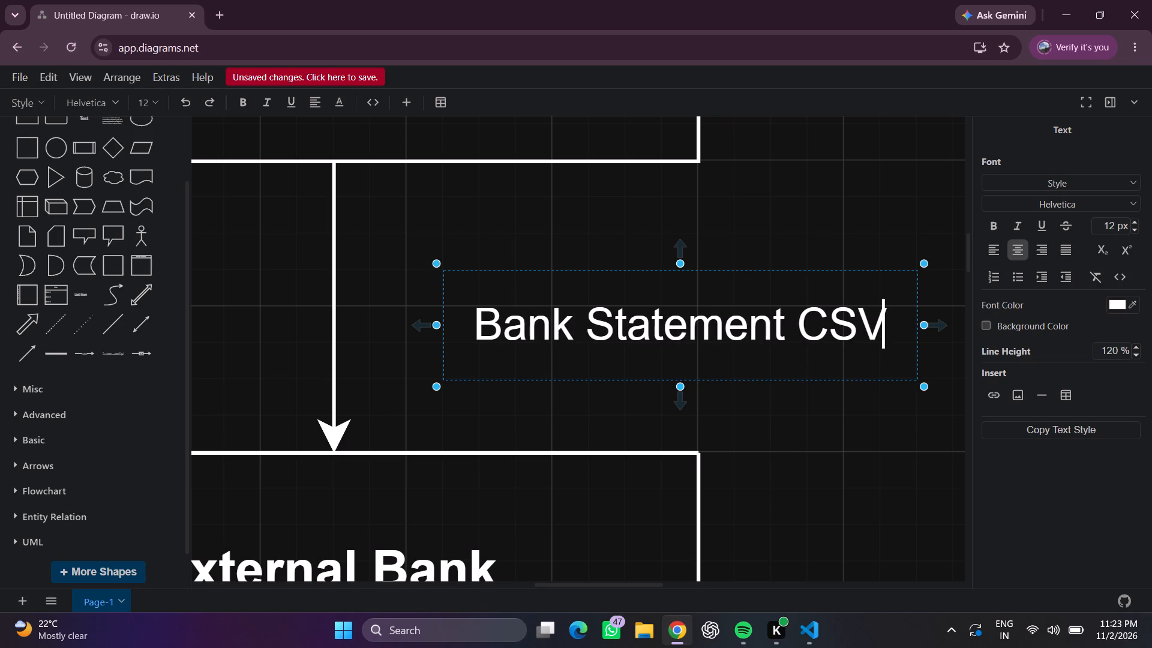
key(s)
key(space)
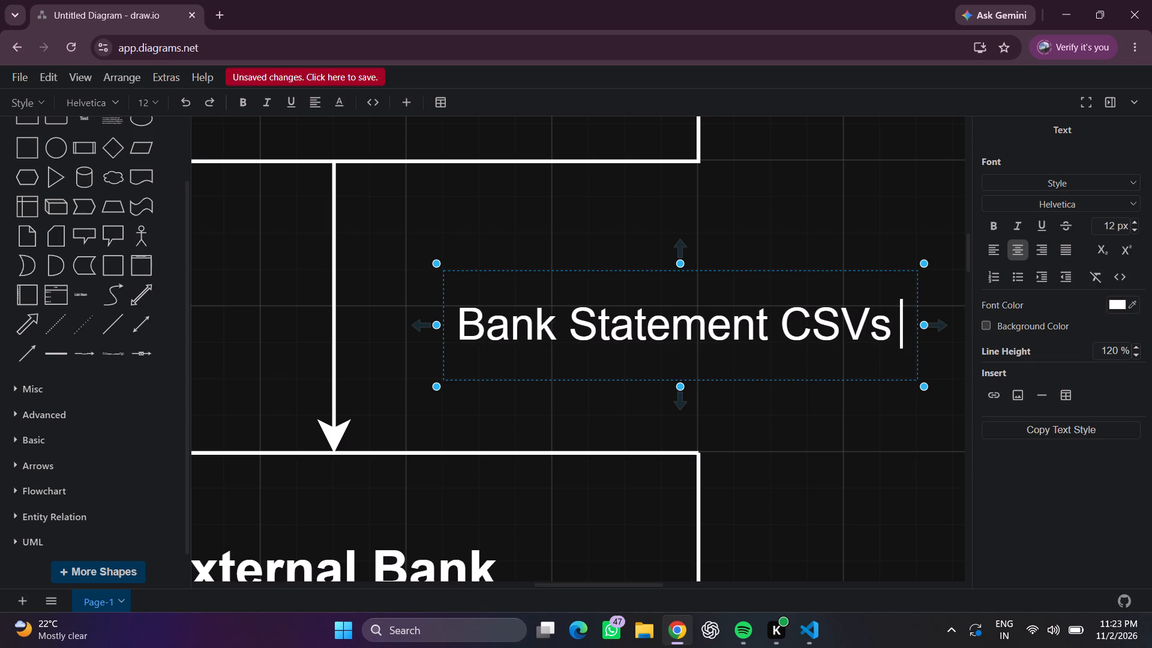
text(/)
key(space)
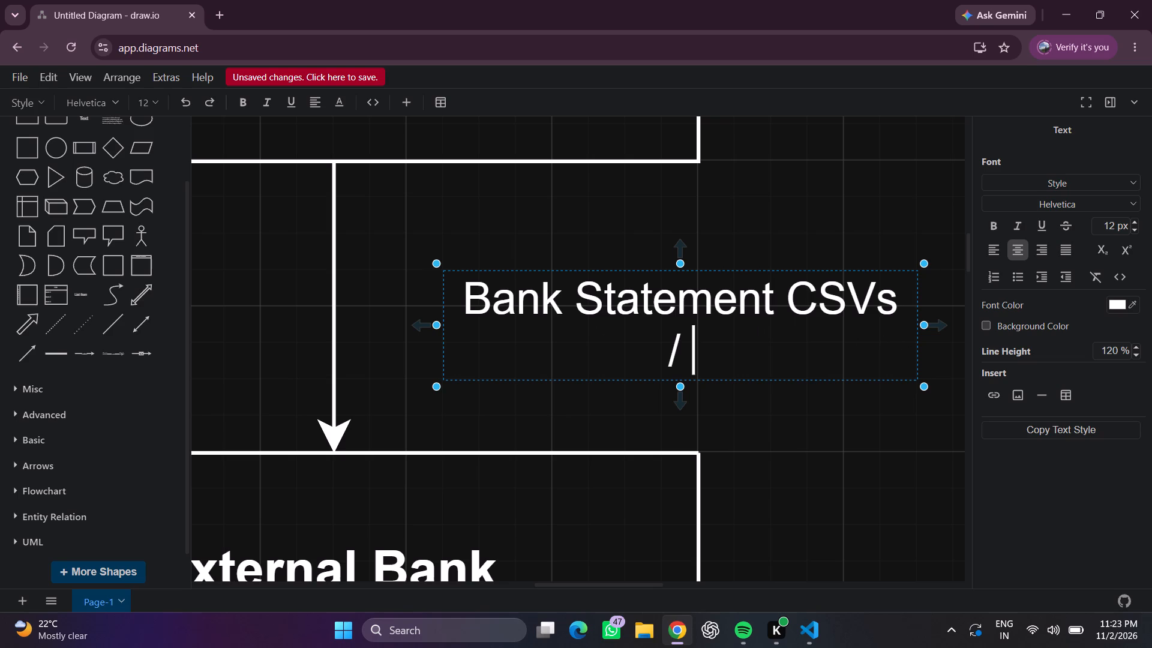
key(a)
key(p)
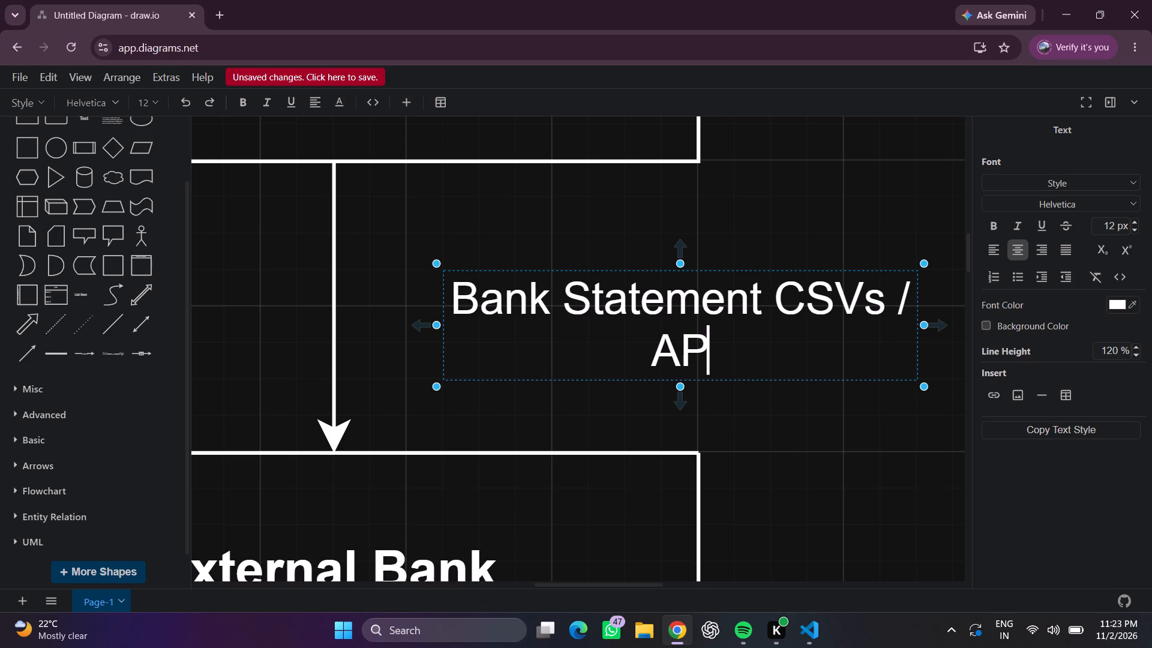
text(I)
key(space)
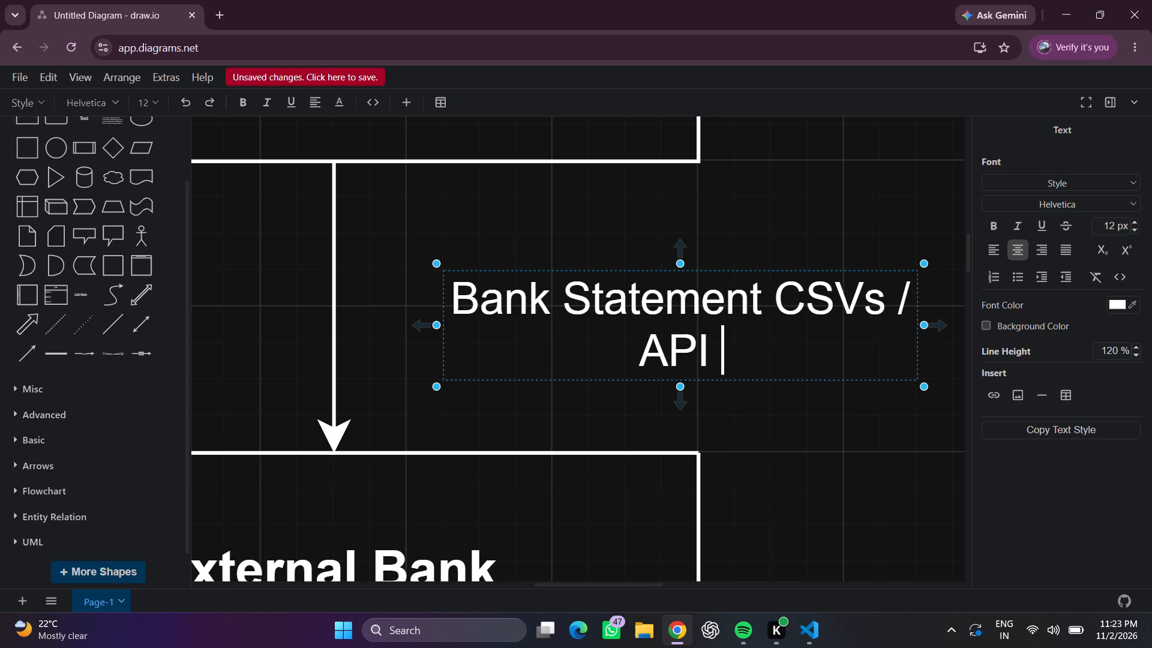
key(s)
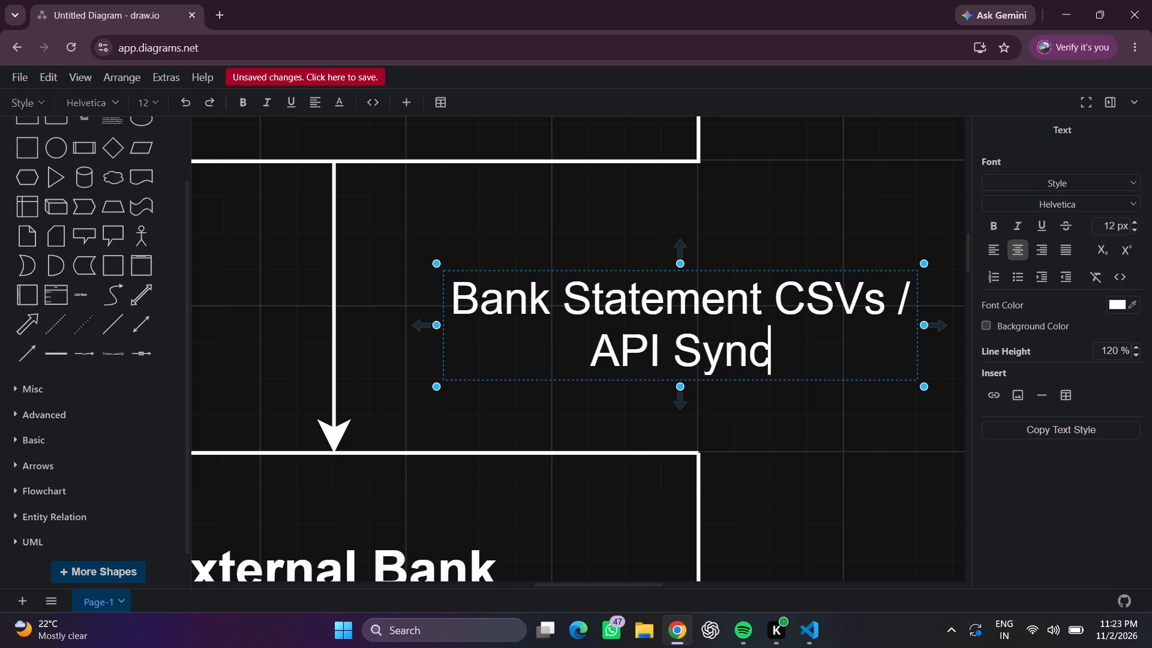
Shift the "Bank Statement CSVs / API Sync" label slightly right to 420, 270 and widen it until its text fits on one line.
scroll(742, 355, left, 1)
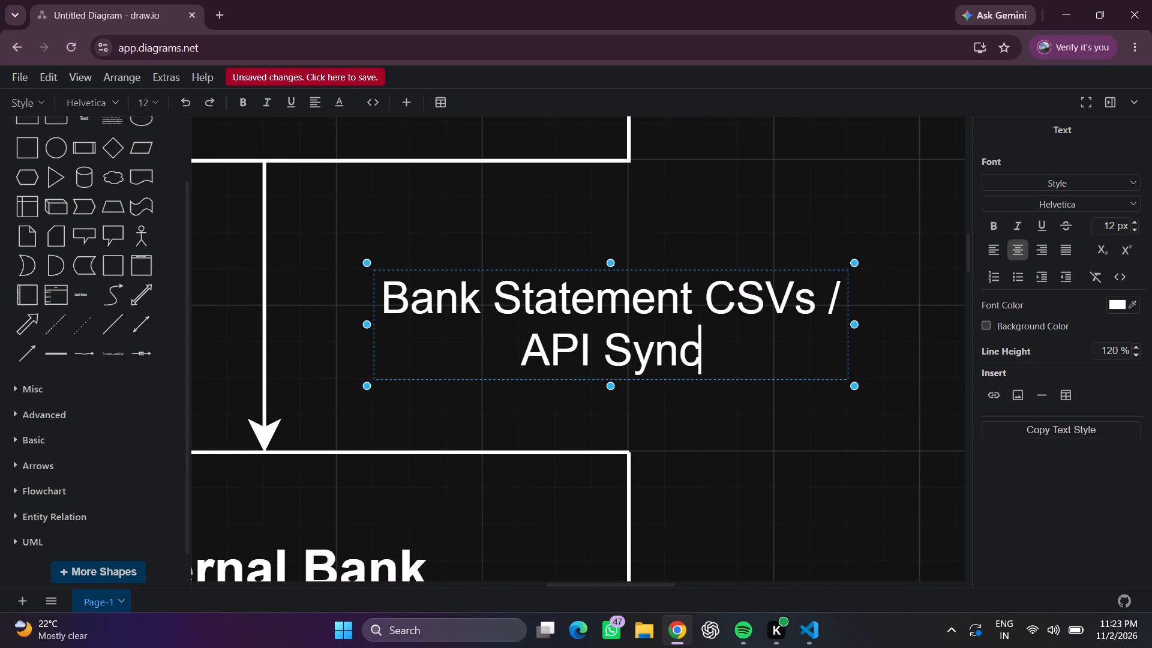
scroll(742, 355, left, 2)
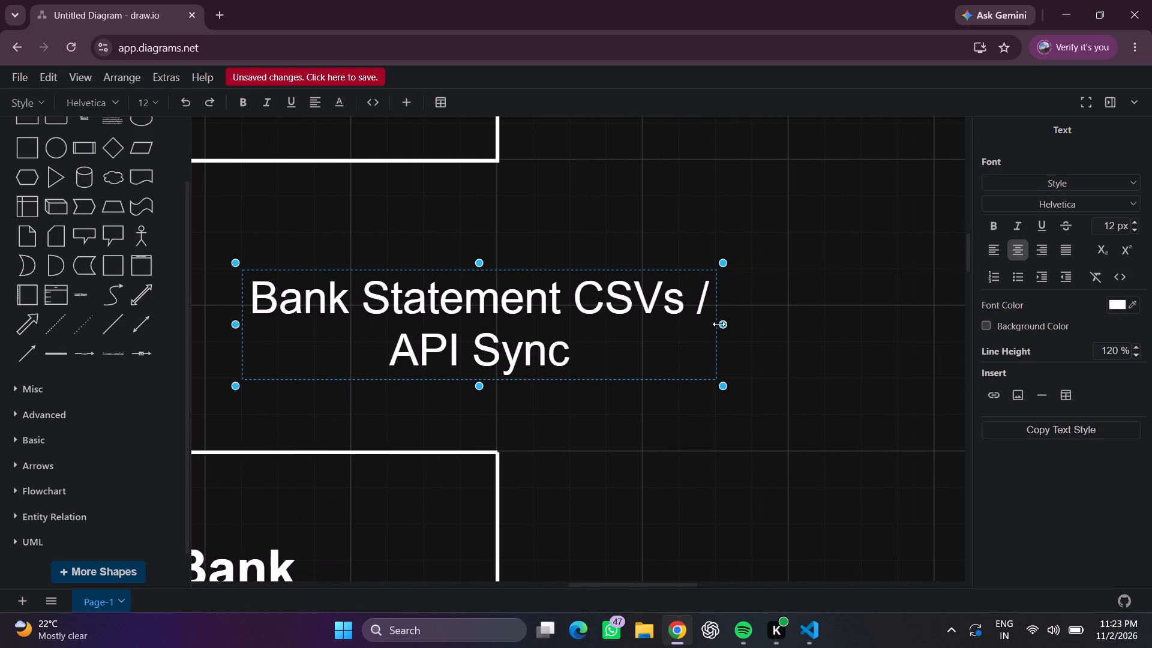
drag(719, 324, 760, 340)
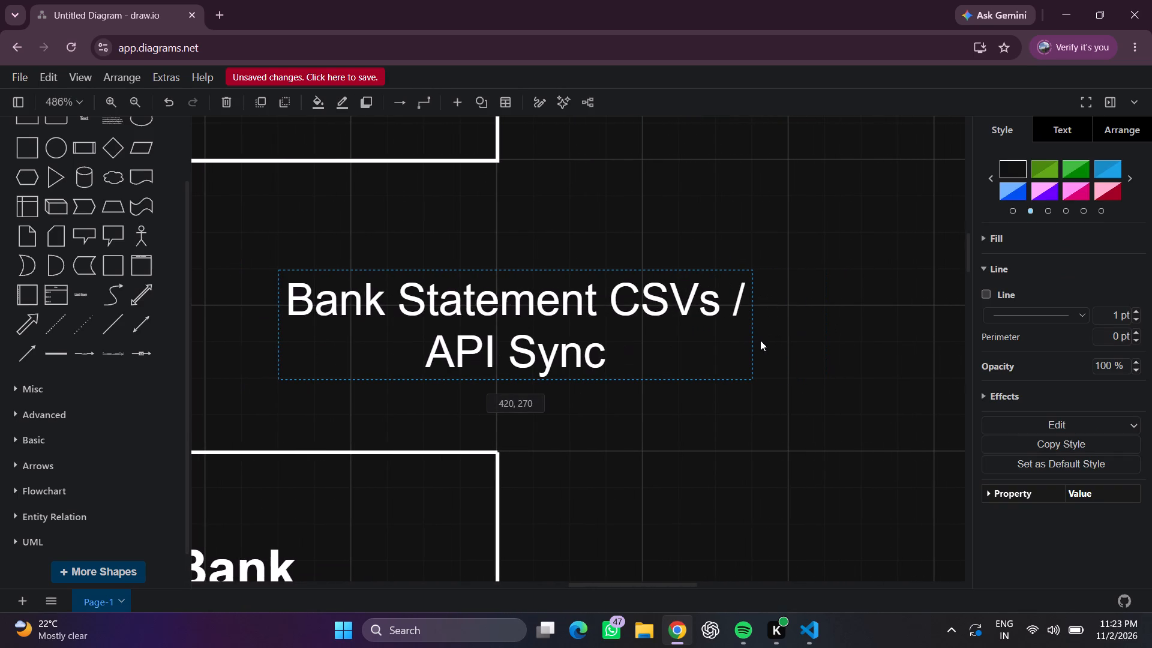
drag(760, 340, 770, 340)
drag(752, 325, 883, 314)
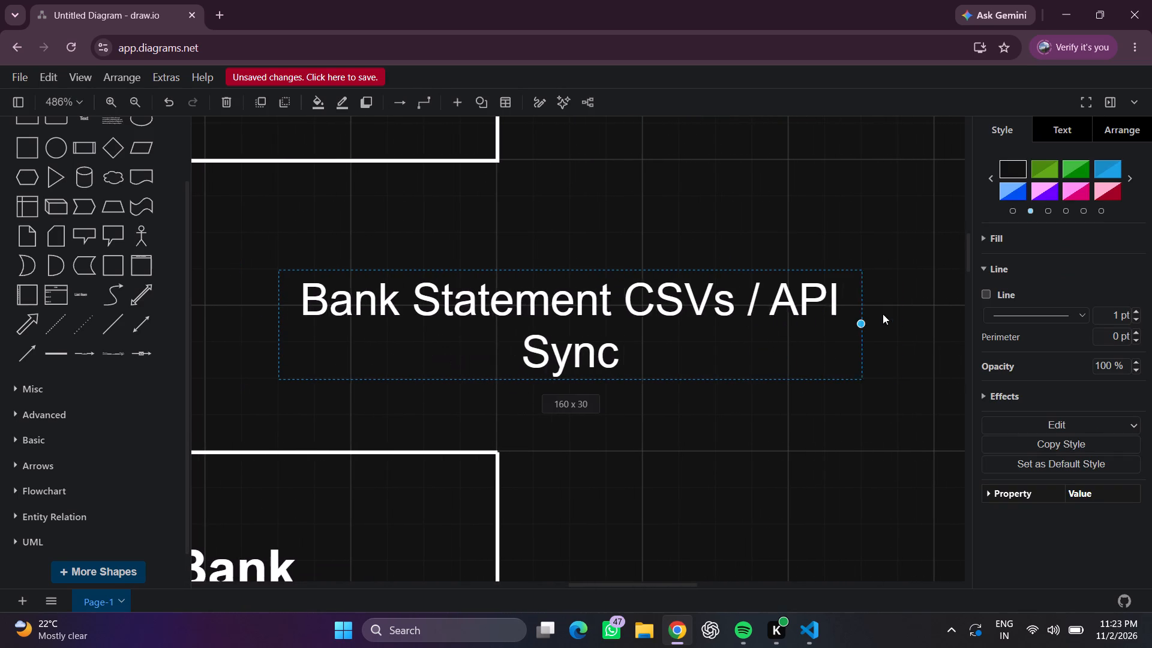
drag(883, 314, 935, 313)
scroll(886, 334, left, 4)
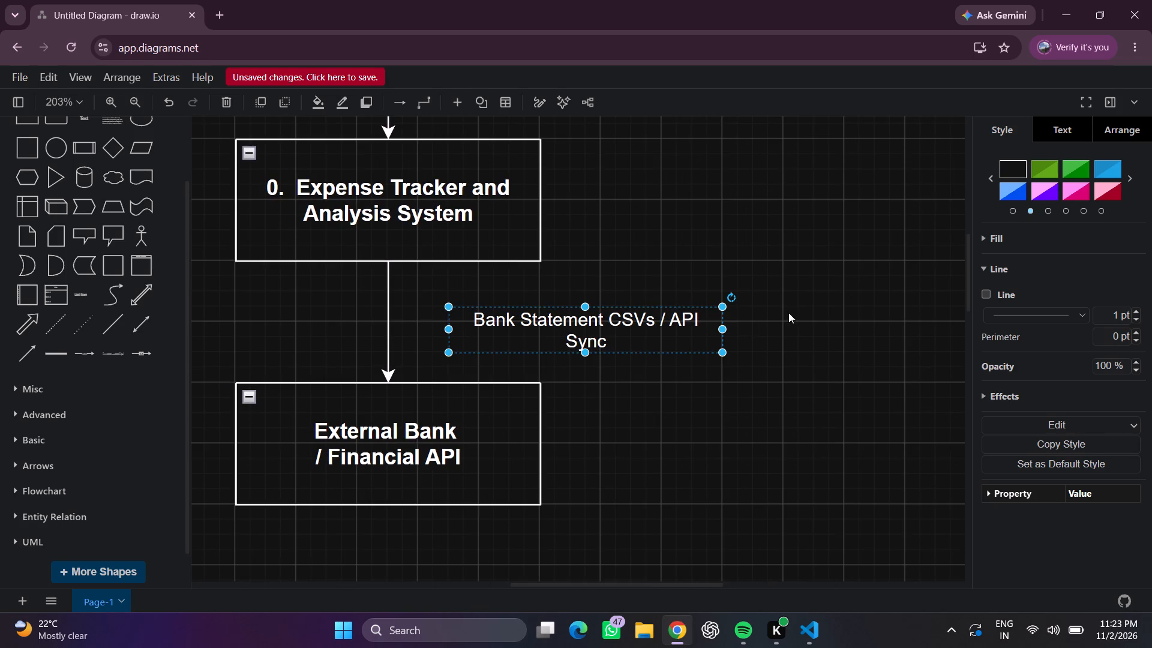
drag(725, 330, 784, 328)
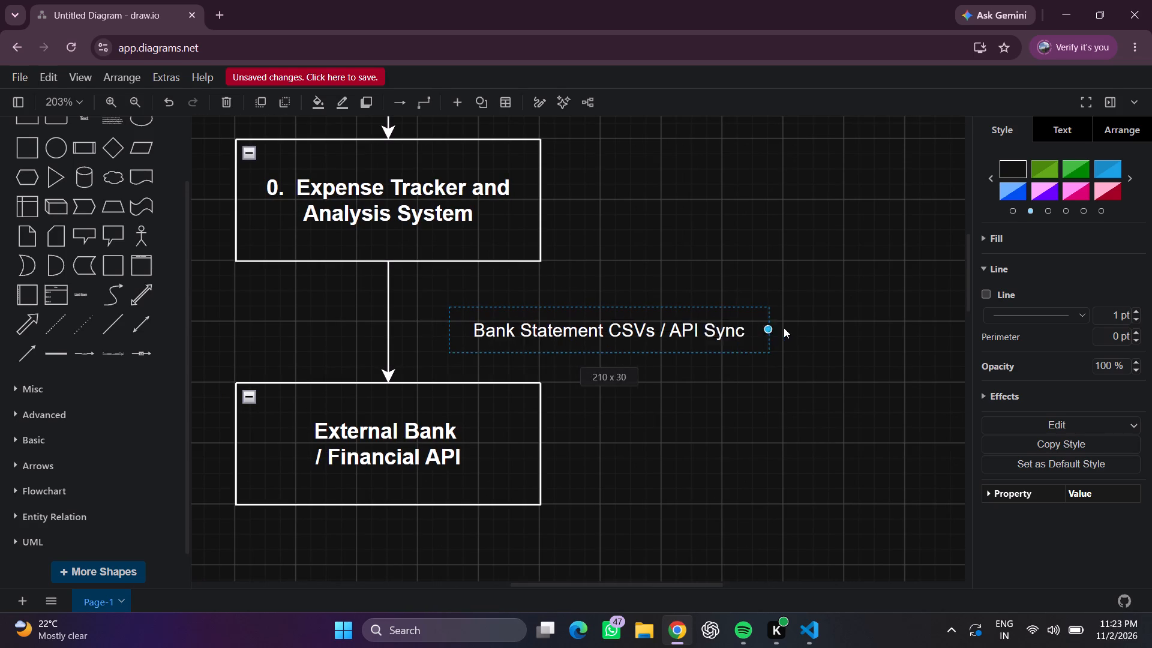
drag(784, 328, 865, 322)
Apply the Heading 3 style to the "Bank Statement CSVs / API Sync" label, matching the box texts.
double_click(803, 338)
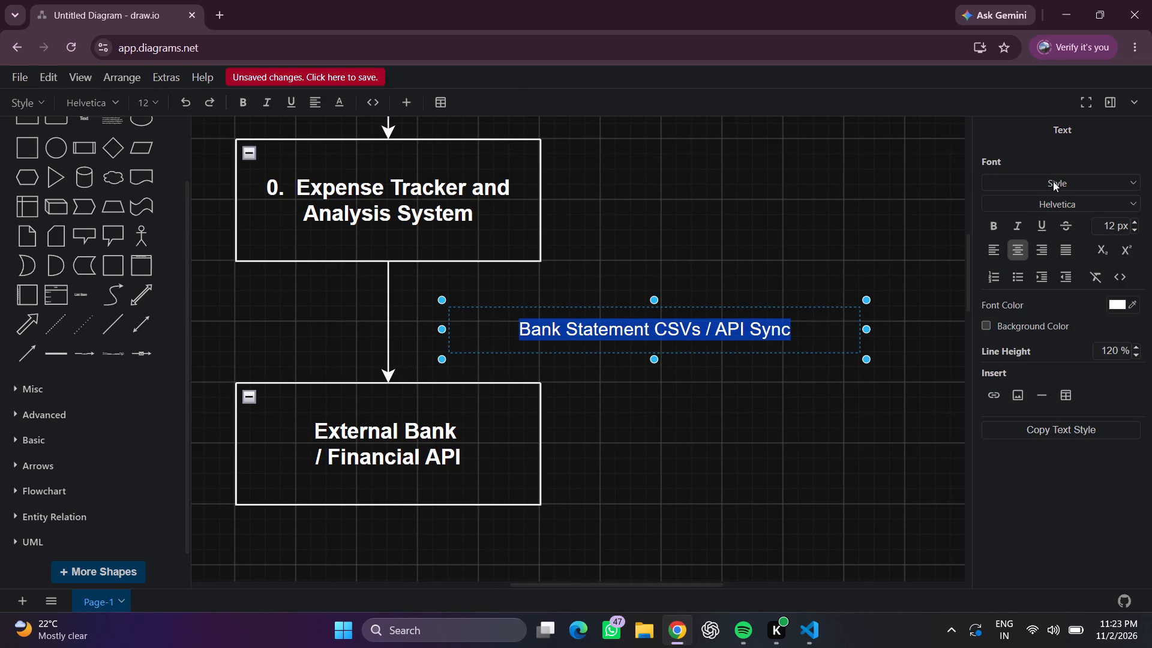
click(1054, 183)
click(1044, 272)
click(807, 526)
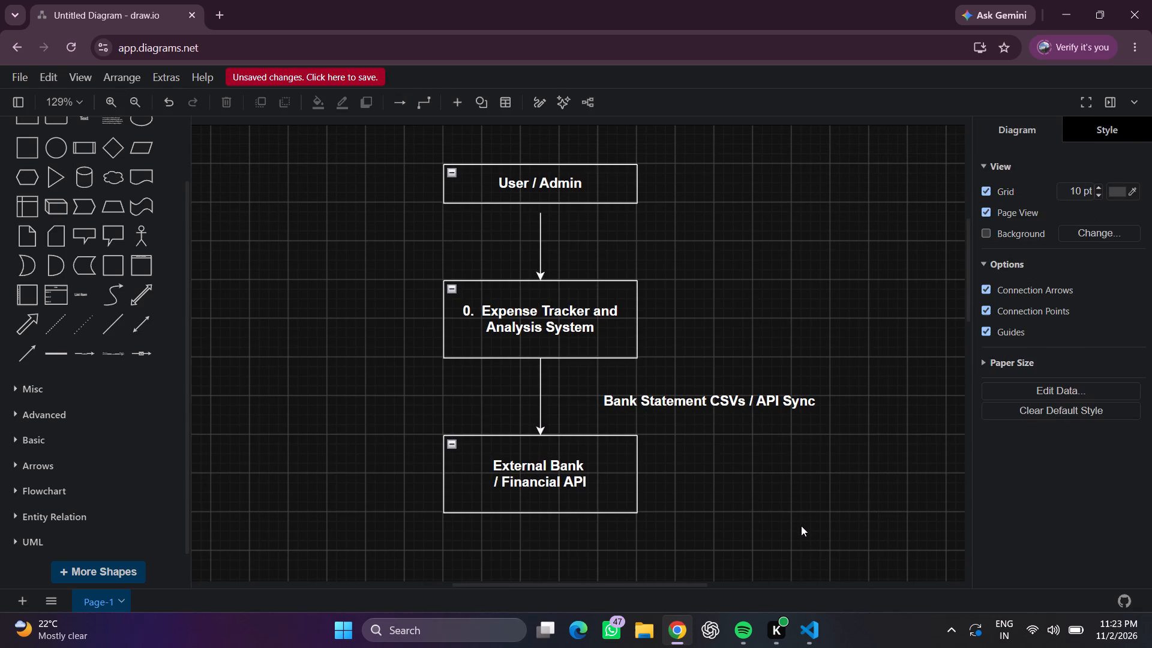
Shorten the arrow below "User / Admin" so its arrowhead ends slightly above the Expense Tracker and Analysis System box.
scroll(801, 526, up, 4)
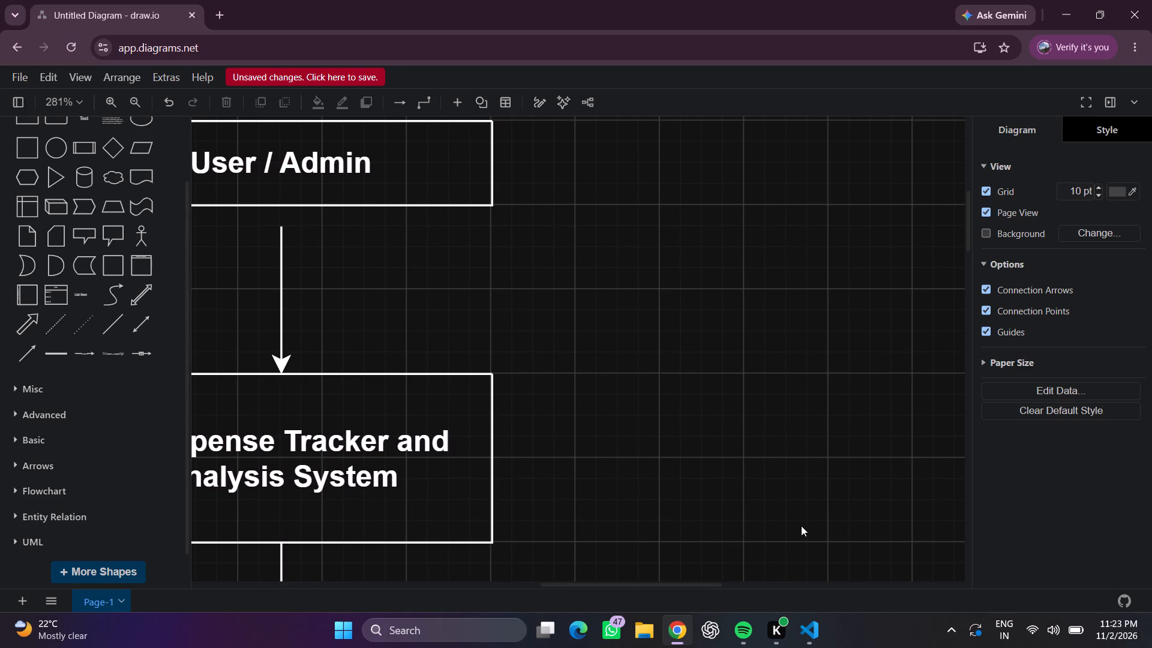
click(276, 368)
click(281, 364)
drag(280, 373, 280, 374)
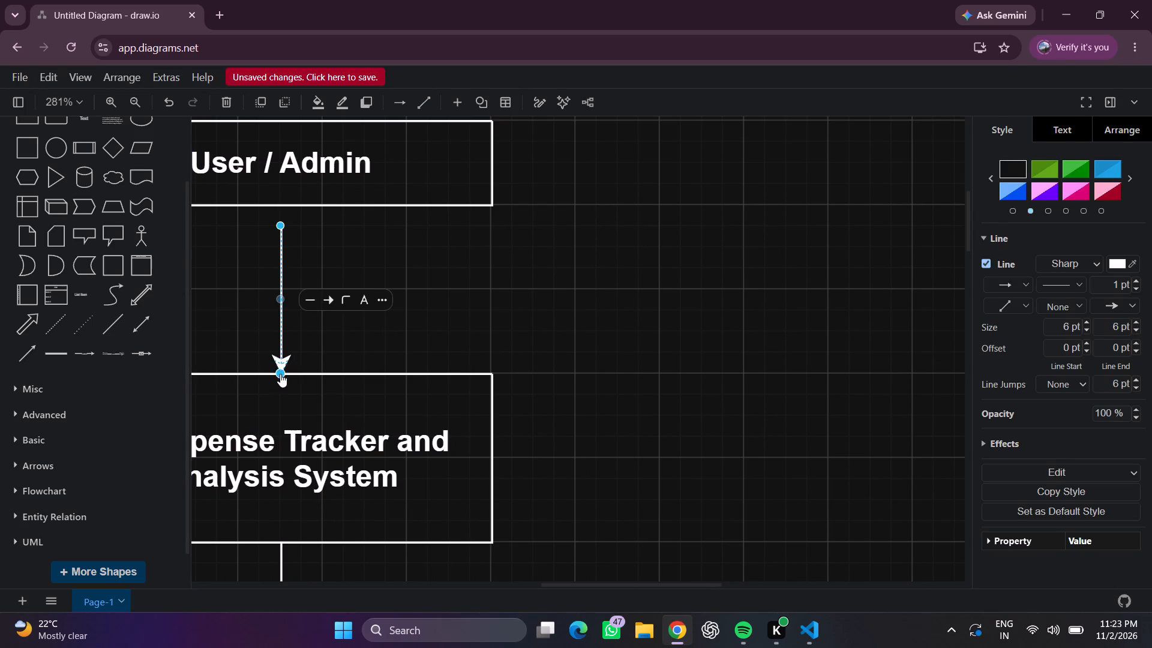
drag(280, 374, 282, 361)
click(322, 332)
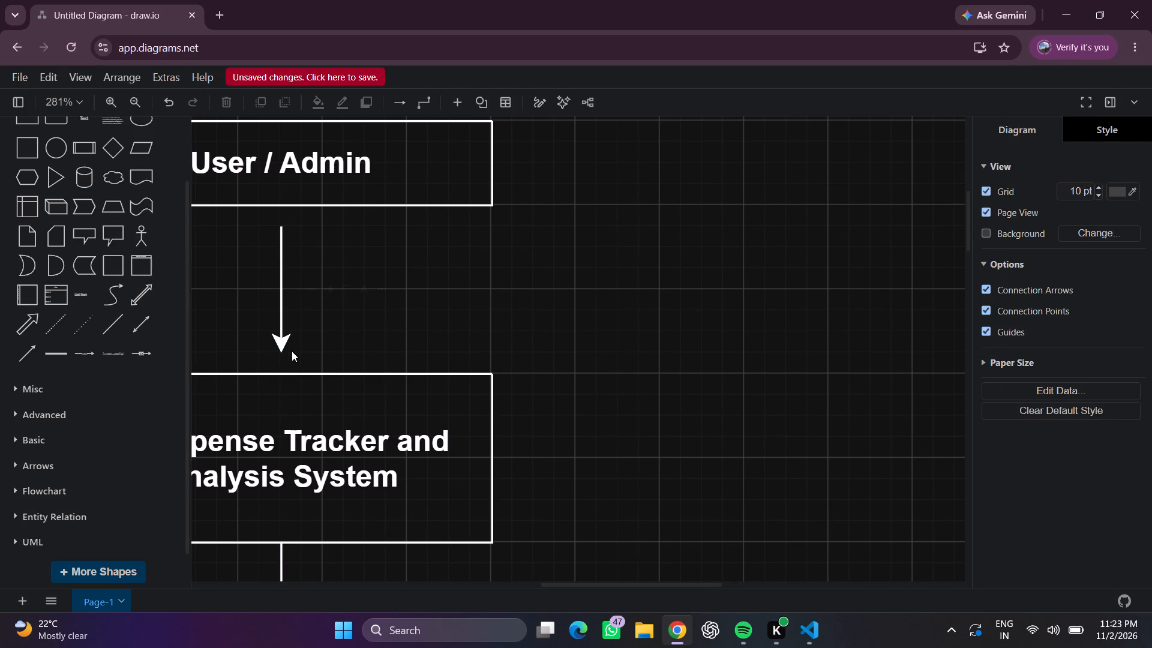
scroll(292, 351, down, 3)
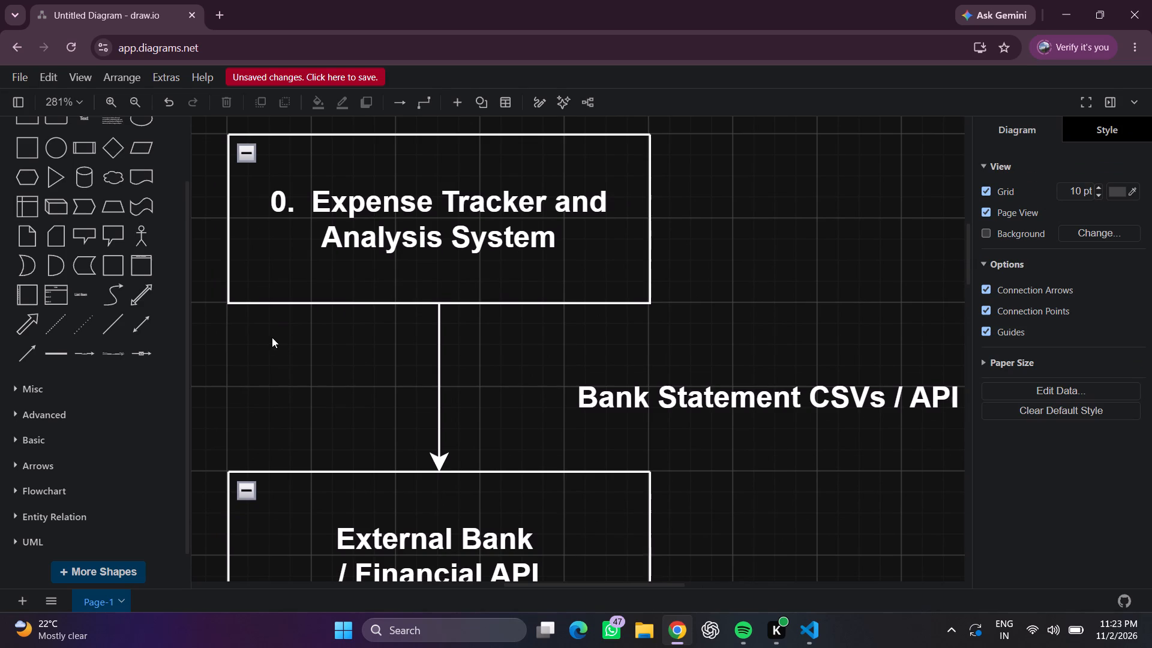
Shorten the arrow between the Expense Tracker and External Bank boxes at both ends, leaving a small gap to each box.
click(442, 460)
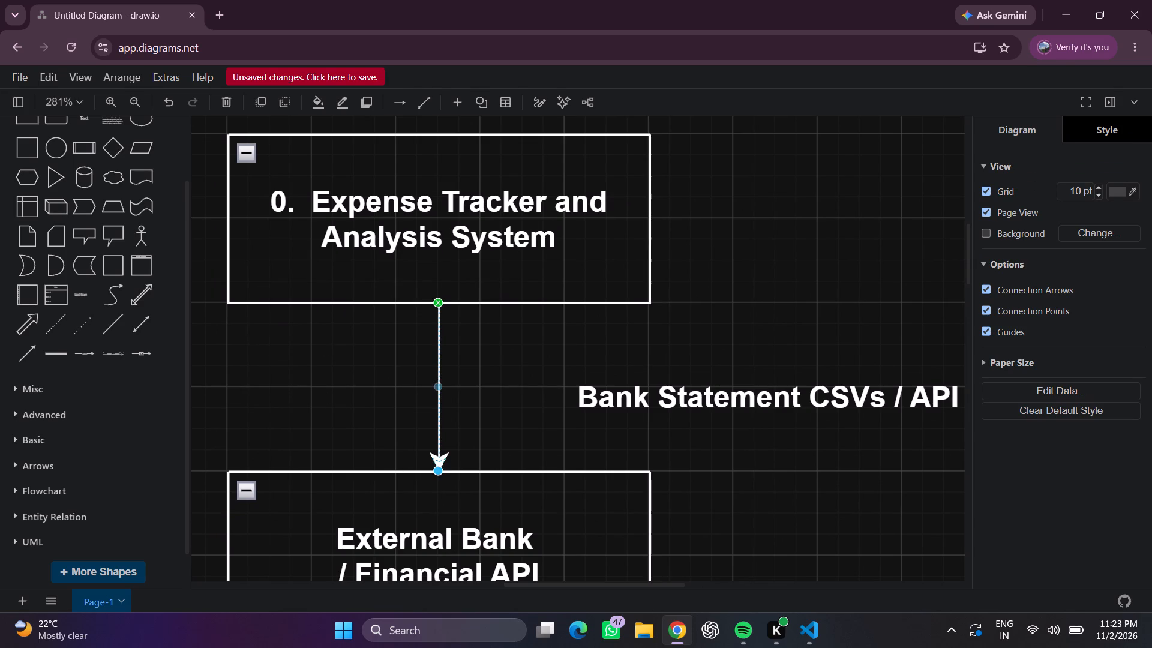
drag(437, 469, 440, 455)
drag(436, 302, 436, 313)
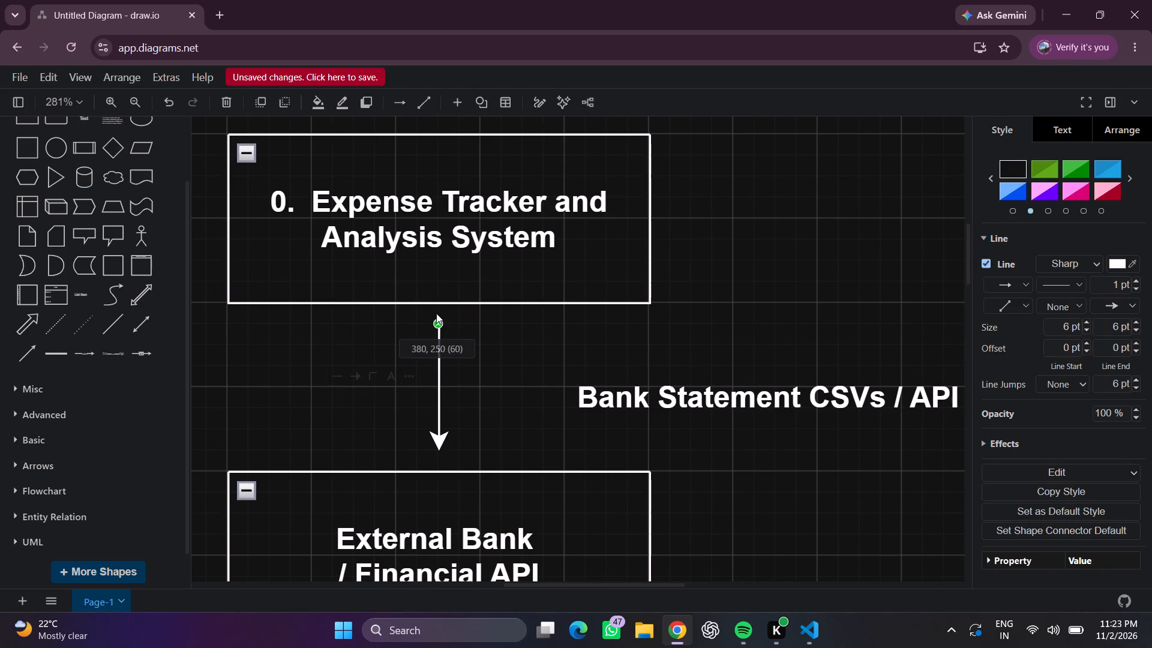
drag(436, 313, 436, 314)
click(479, 333)
Add a text label beside the arrow below "User / Admin" and enlarge it to about 180 x 60.
scroll(448, 352, up, 1)
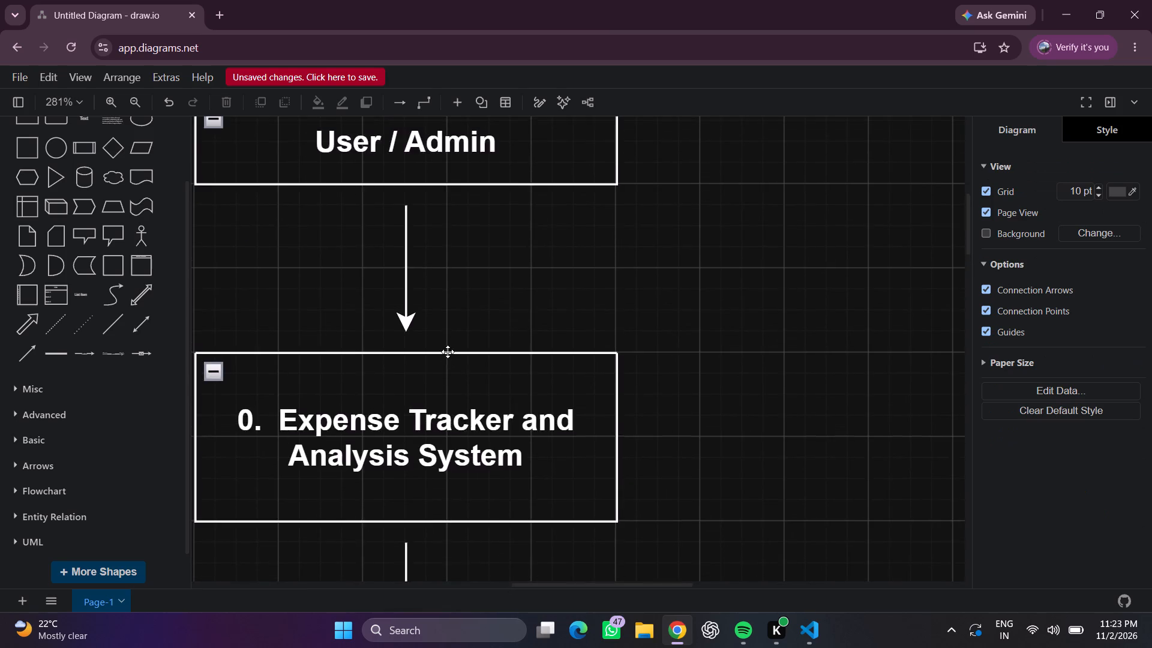
scroll(448, 352, up, 1)
scroll(448, 352, left, 1)
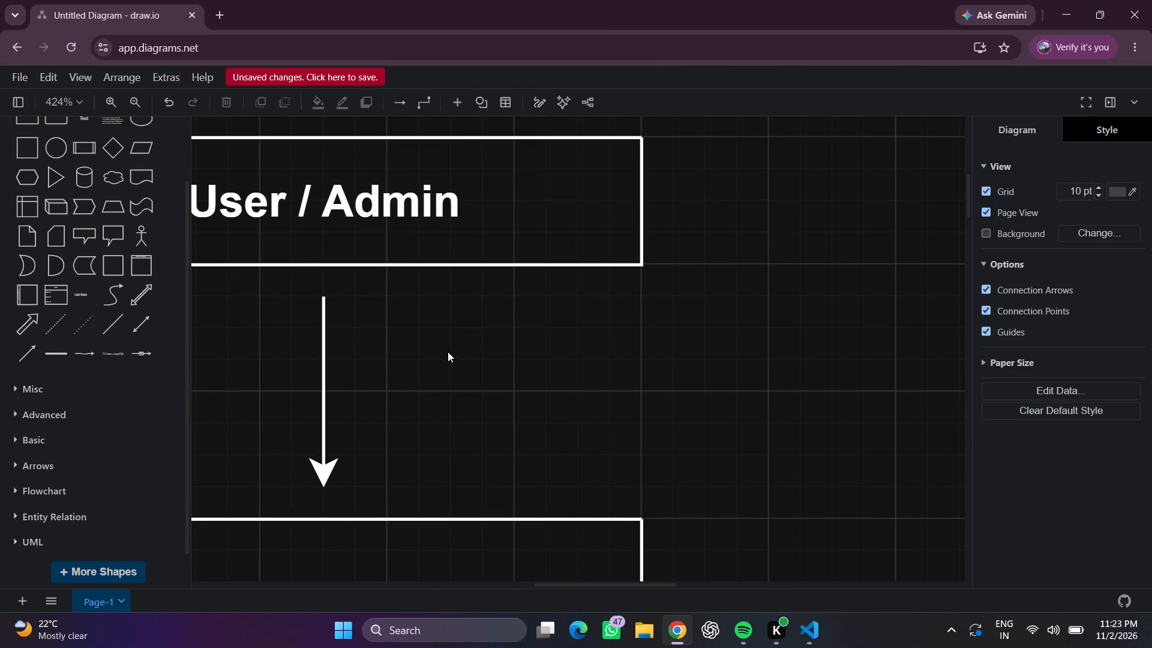
triple_click(418, 355)
drag(313, 342, 313, 342)
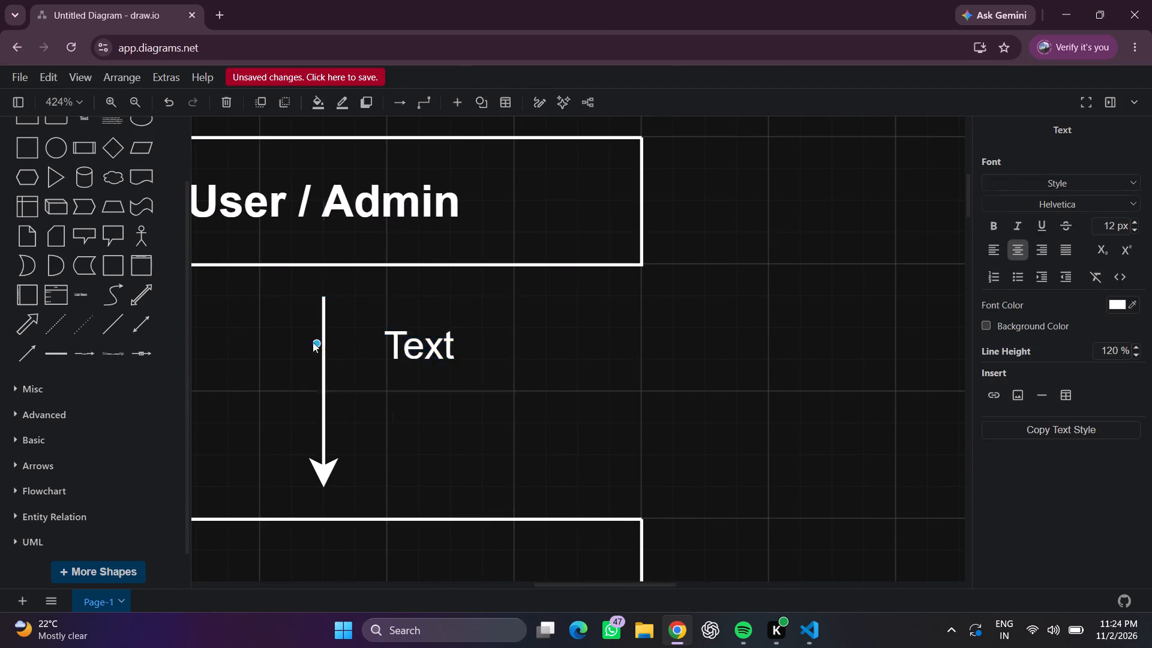
drag(313, 342, 386, 343)
drag(512, 343, 743, 333)
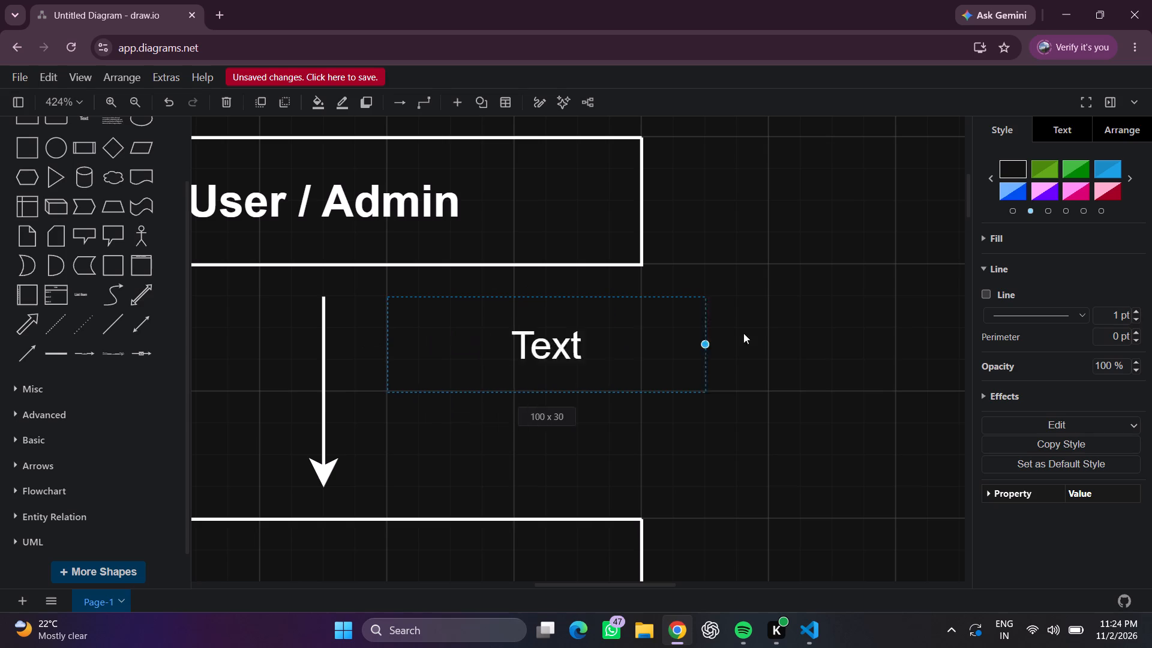
drag(743, 333, 961, 325)
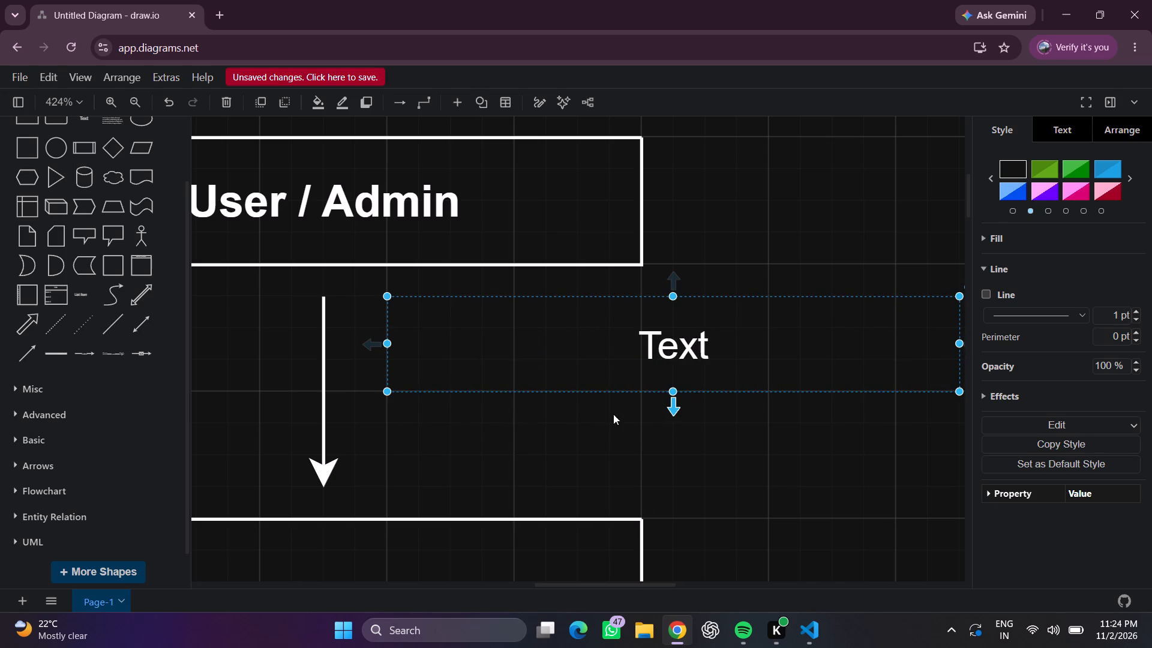
drag(682, 392, 699, 425)
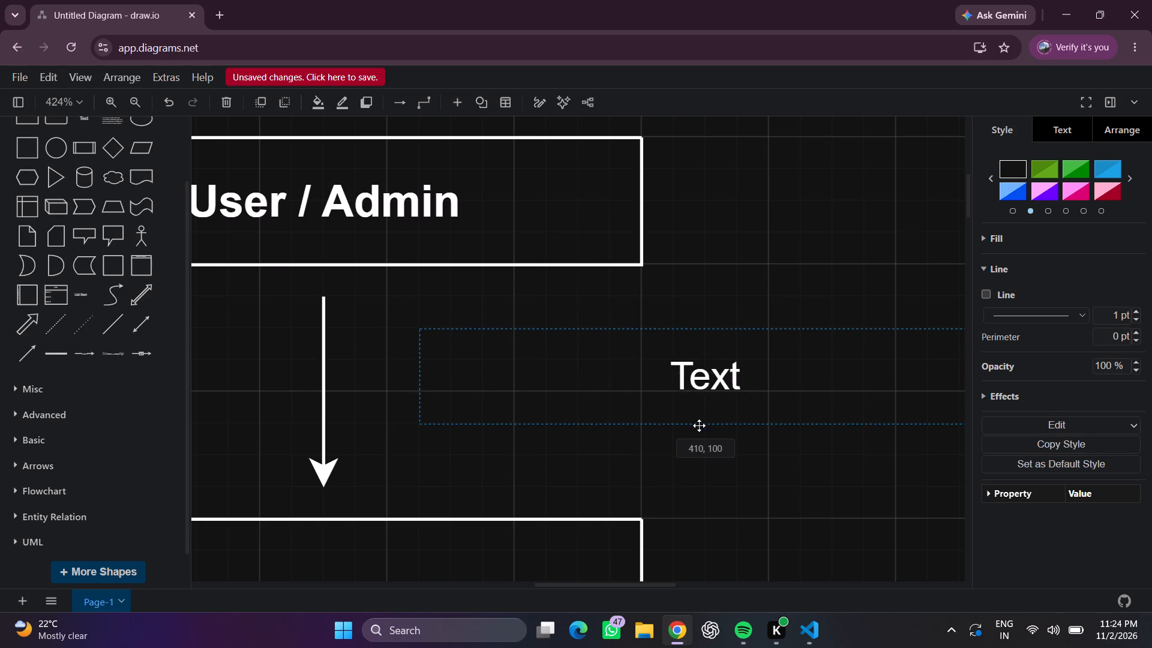
drag(699, 425, 671, 384)
drag(673, 393, 681, 452)
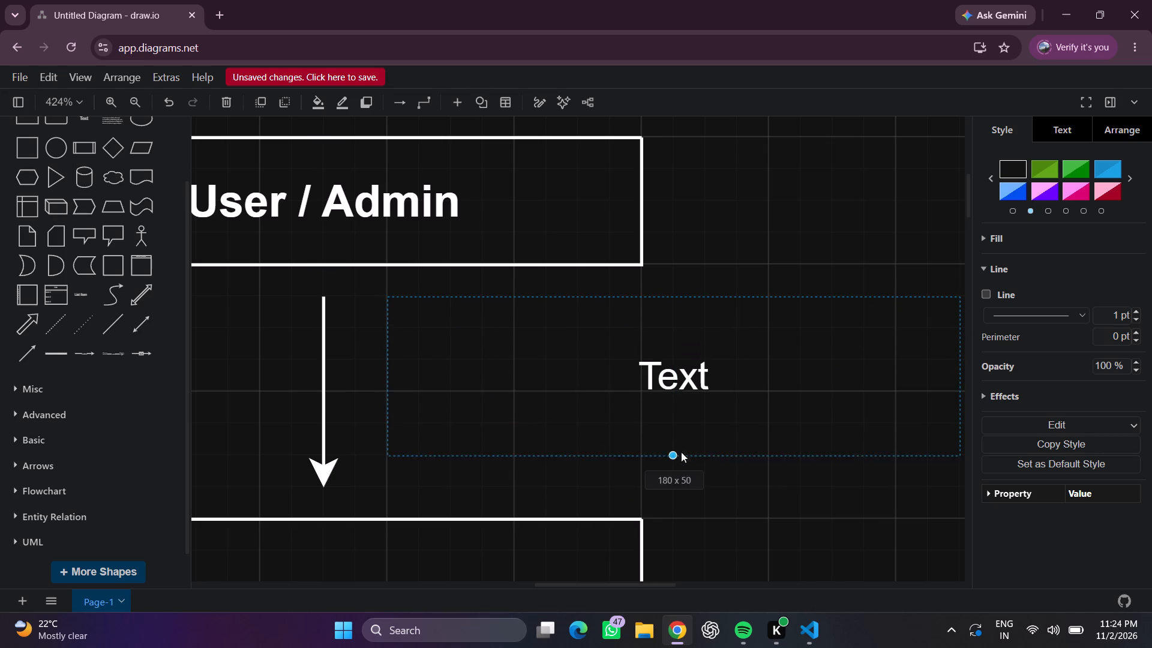
drag(681, 452, 685, 476)
Replace the new label's placeholder text with "Financial Dashboards,".
double_click(674, 397)
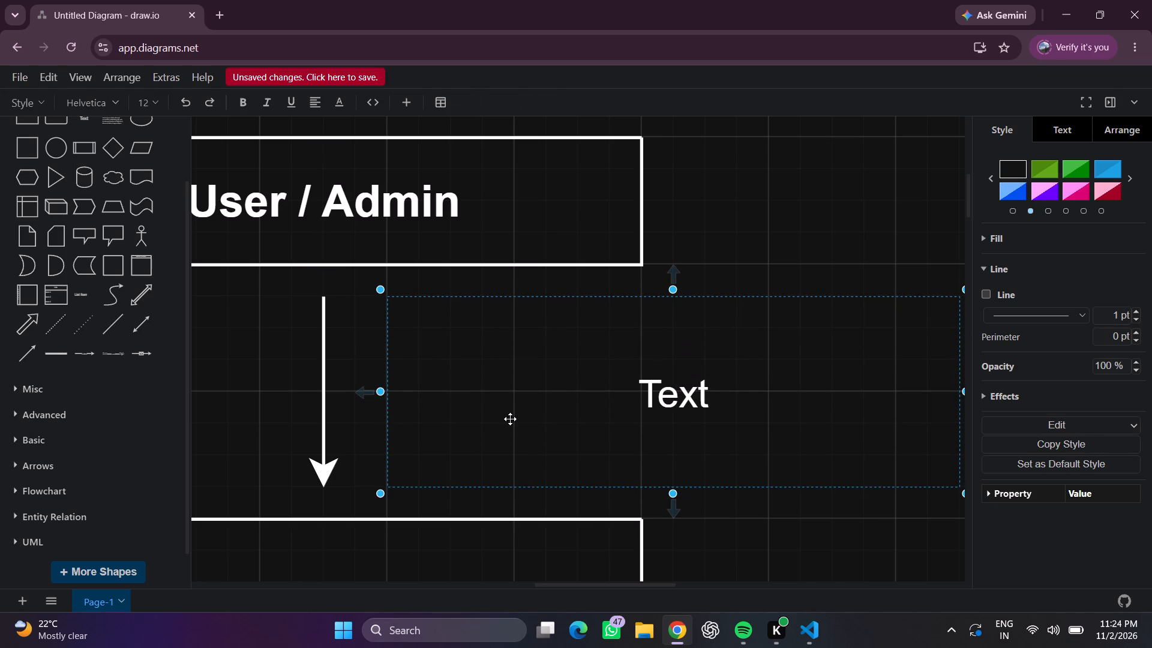
key(BackSpace)
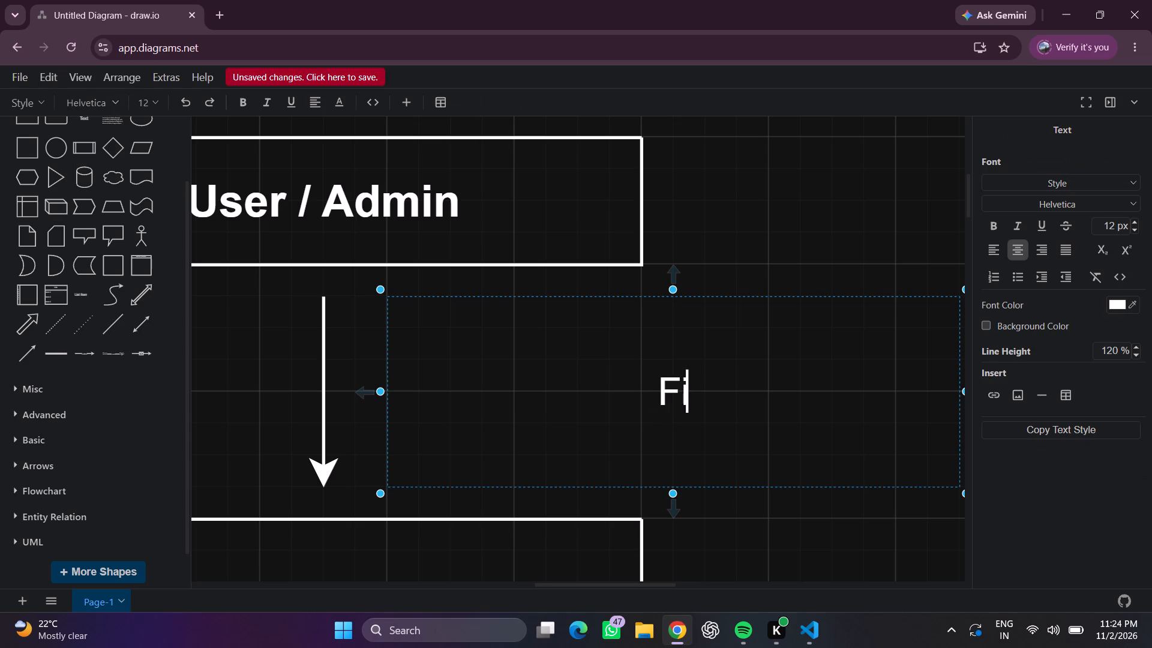
key(n)
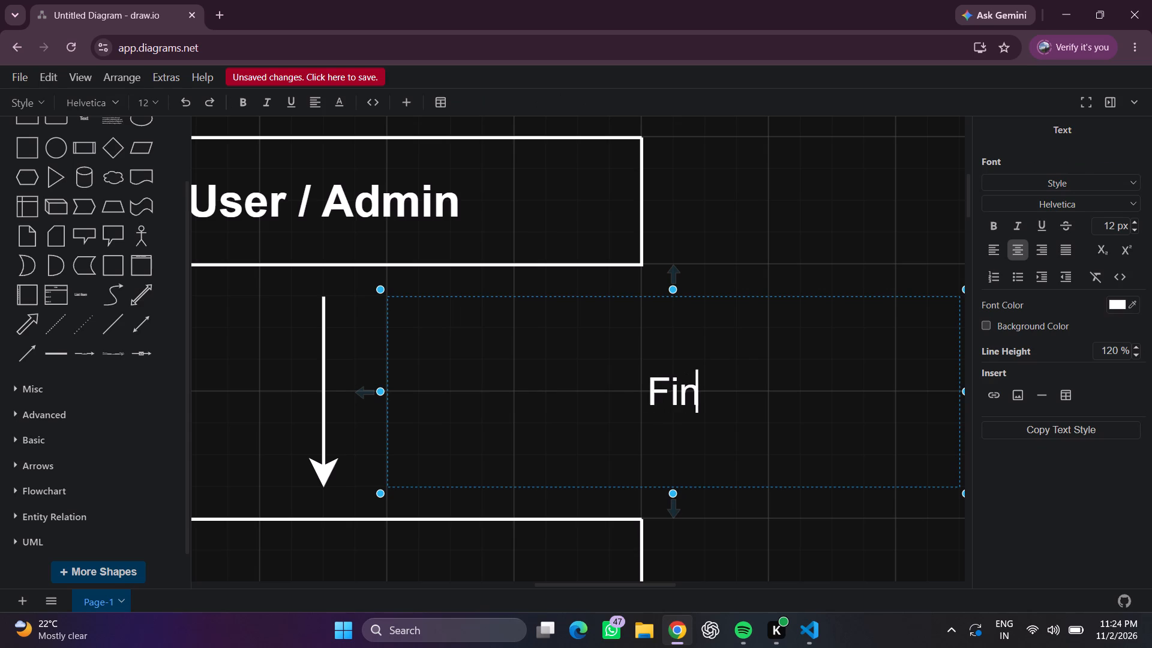
text(an)
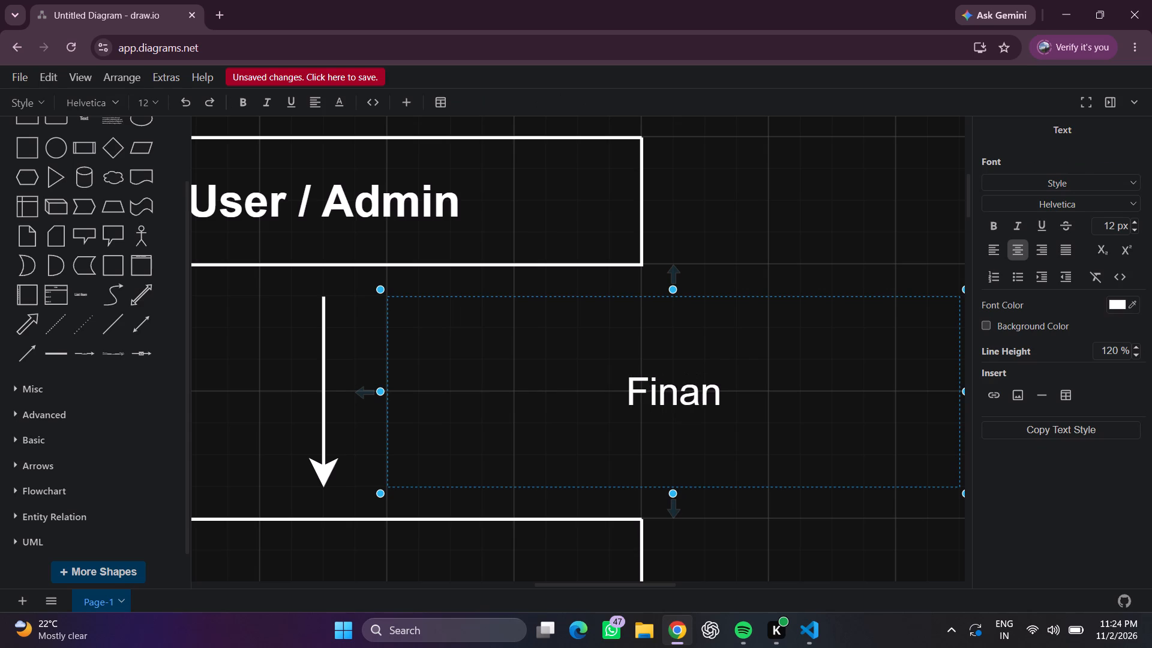
text(cial)
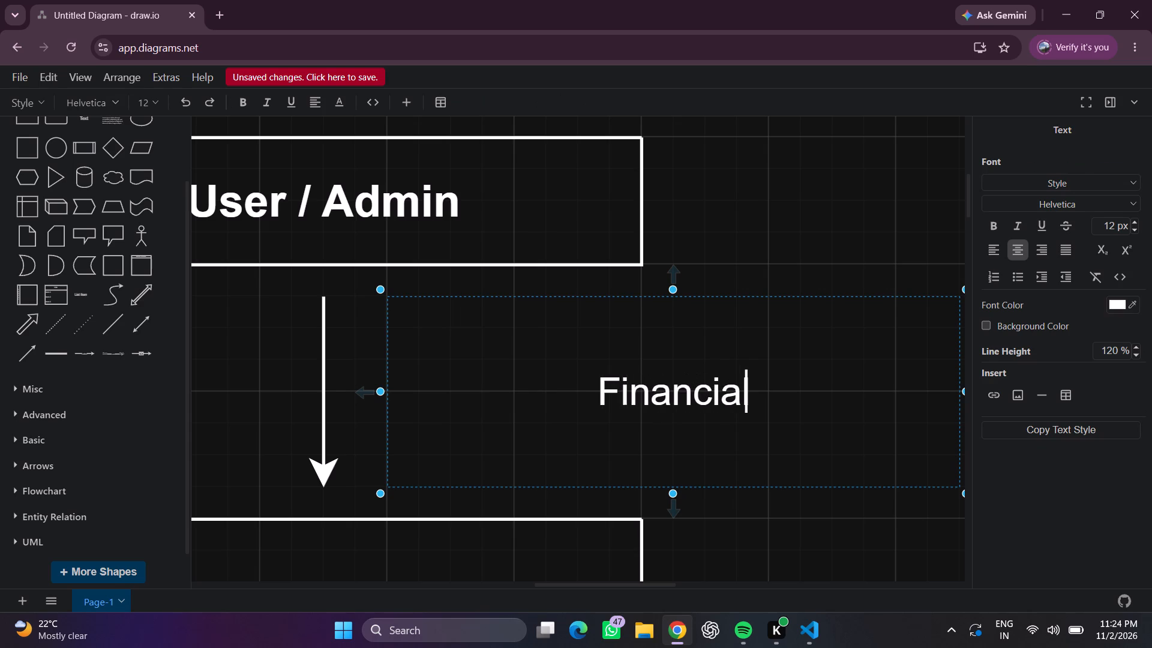
key(space)
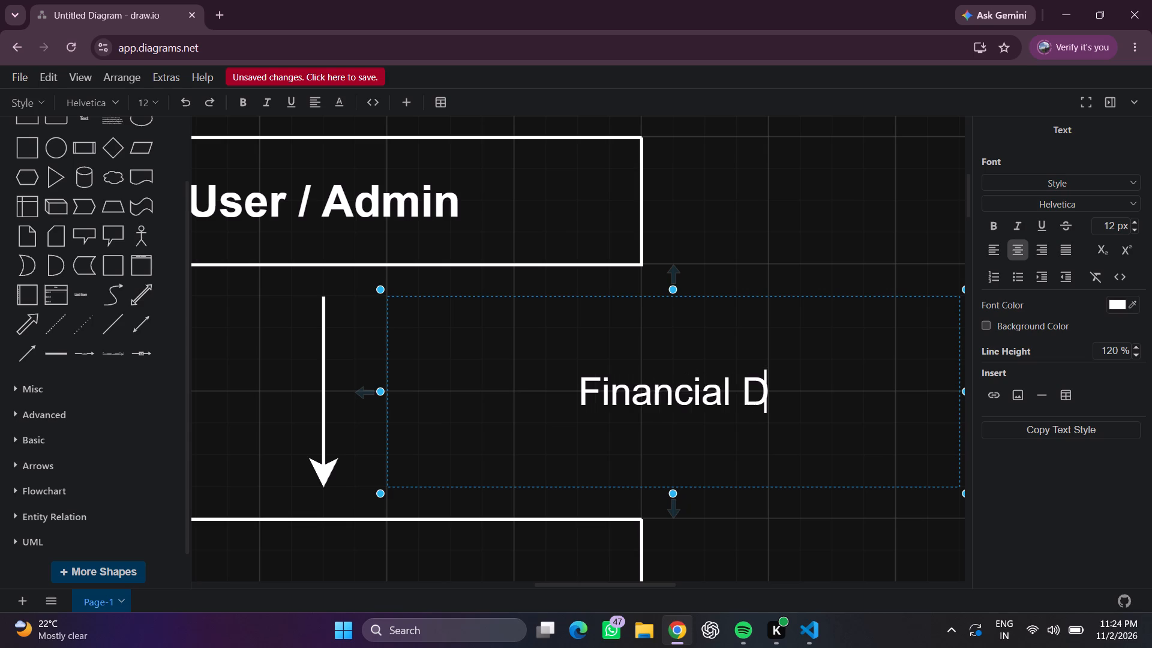
key(h)
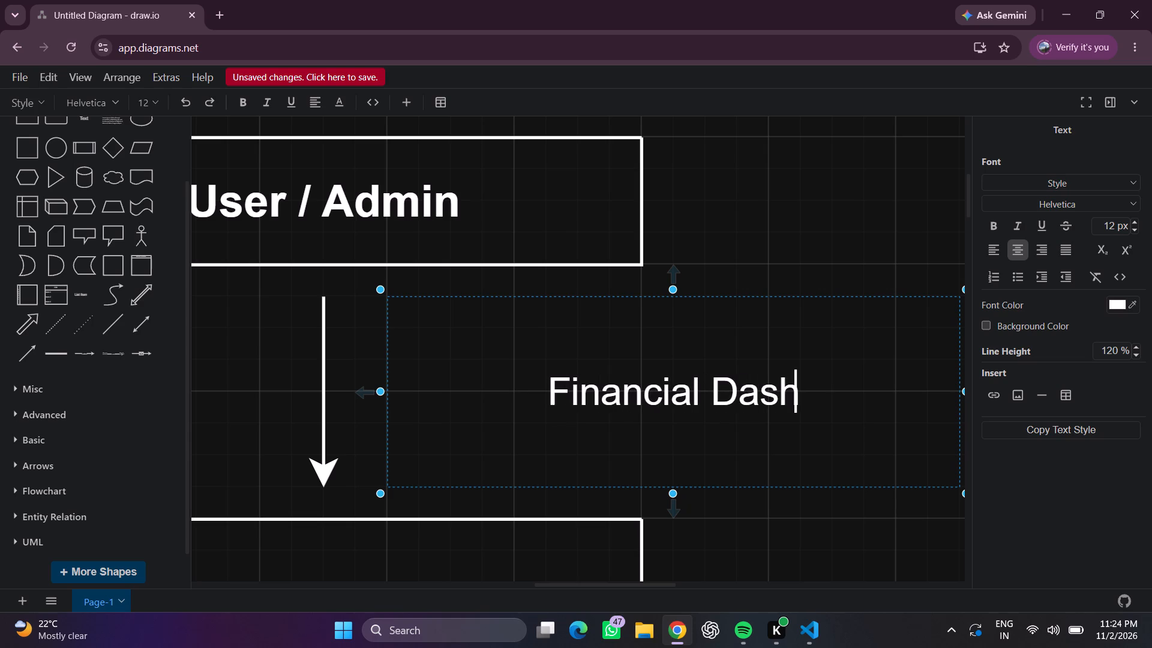
text(bo)
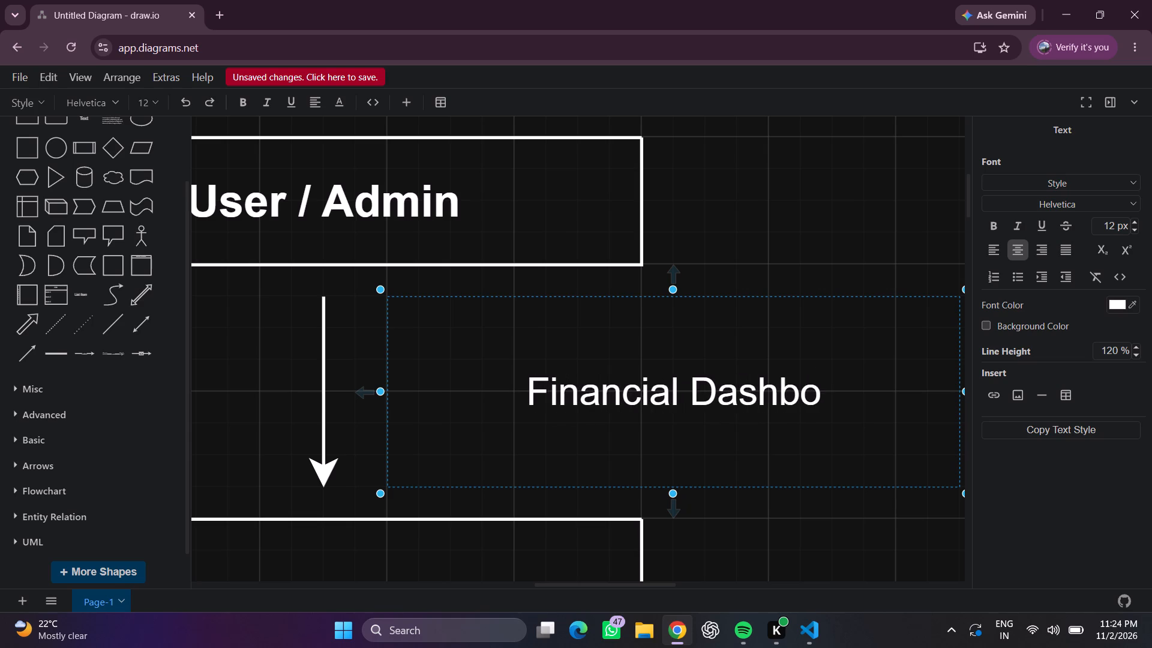
text(ards)
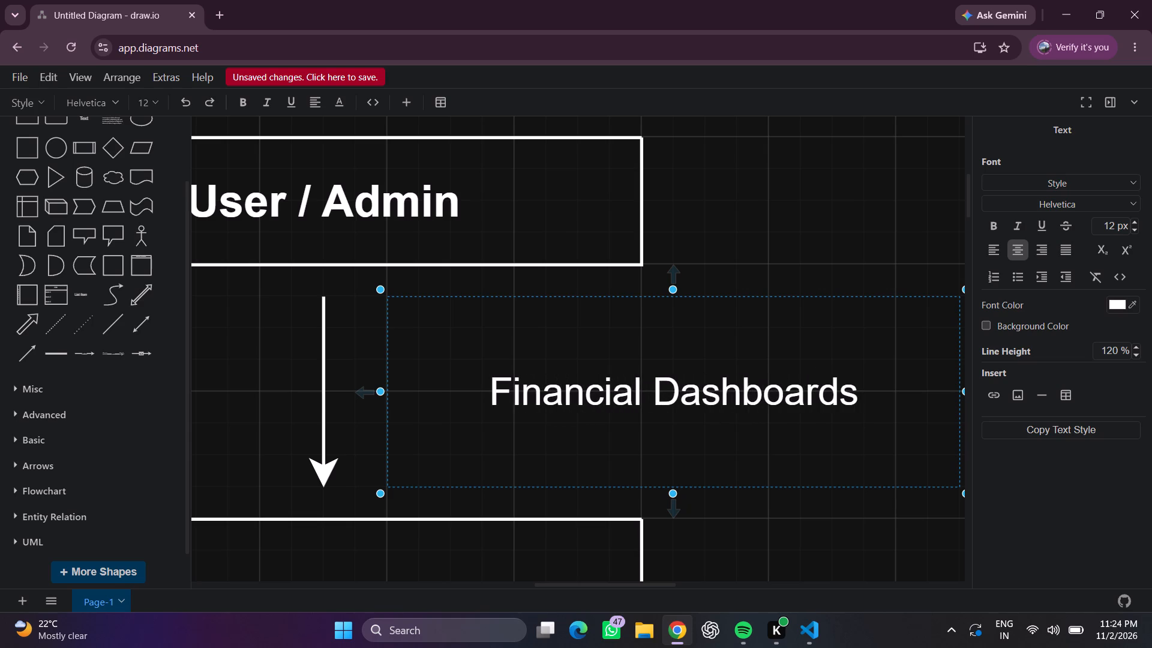
key(shift+less)
key(BackSpace)
key(comma)
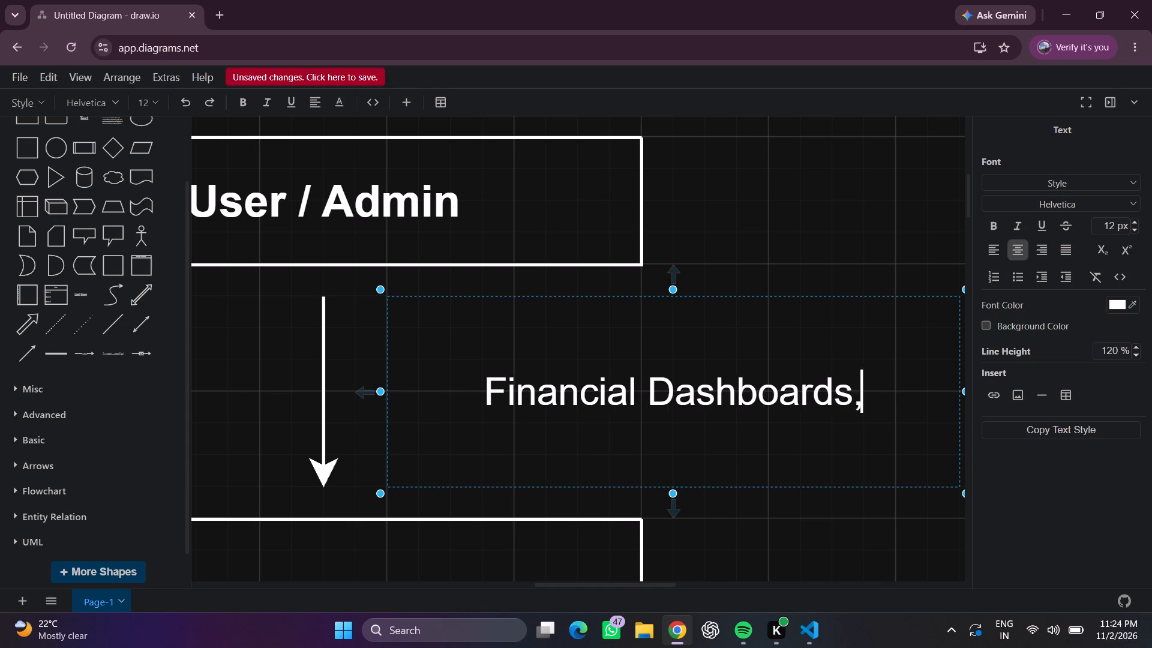
Add a second line reading "Alerts, Reports," to the label.
key(Return)
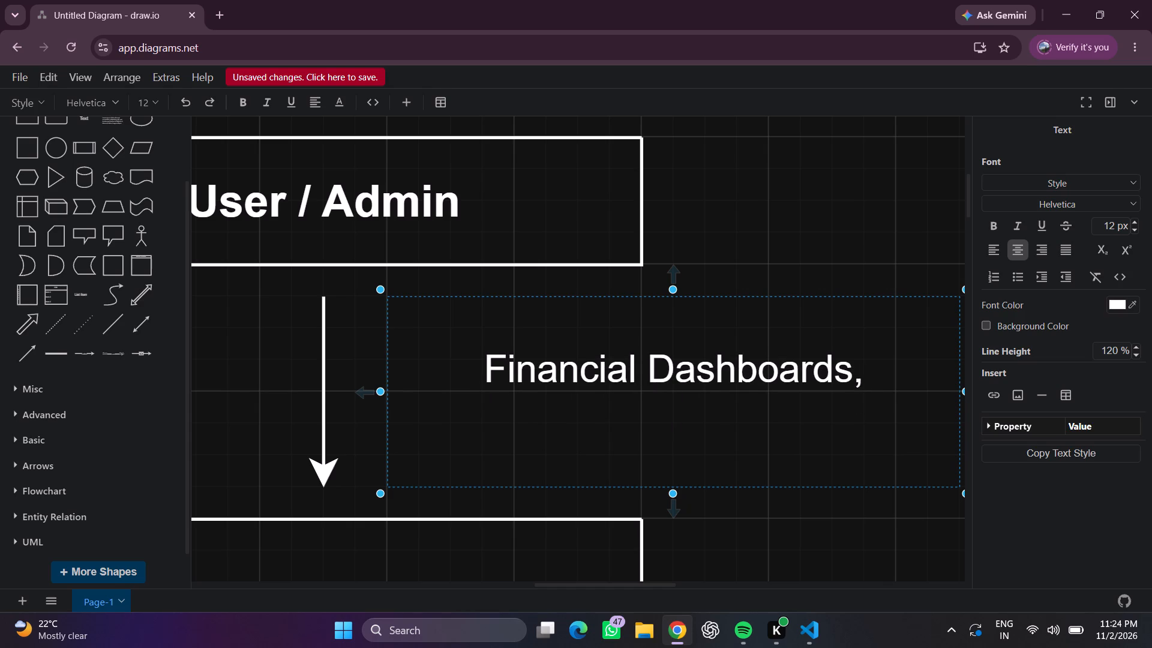
key(BackSpace)
key(BackSpace)
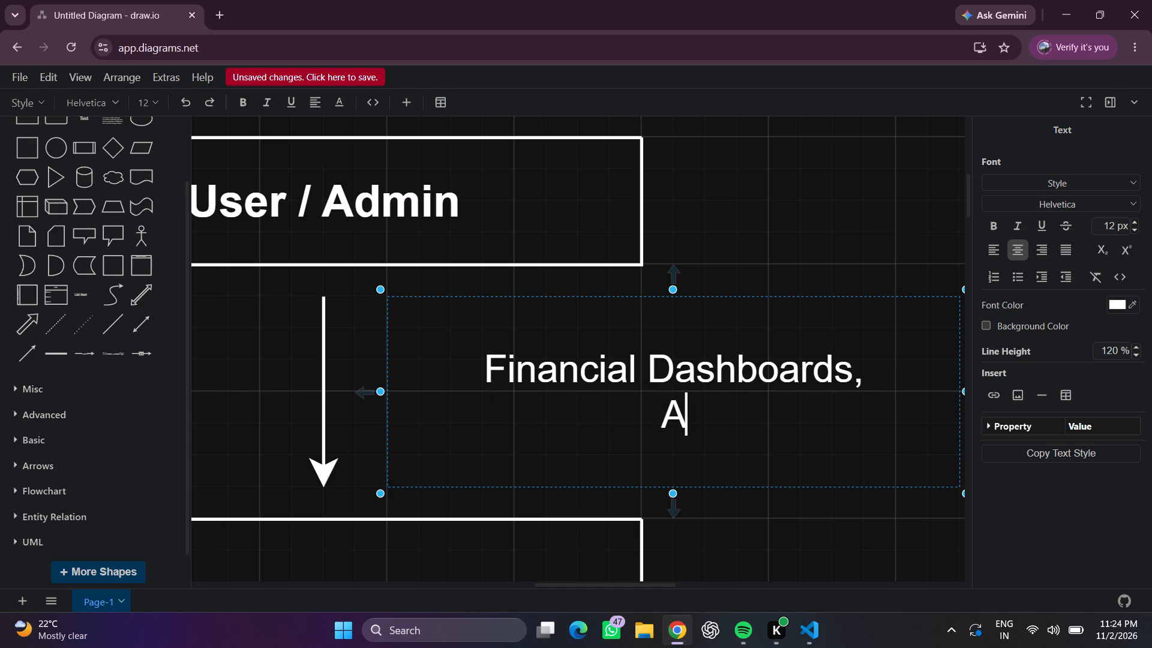
text(lertys)
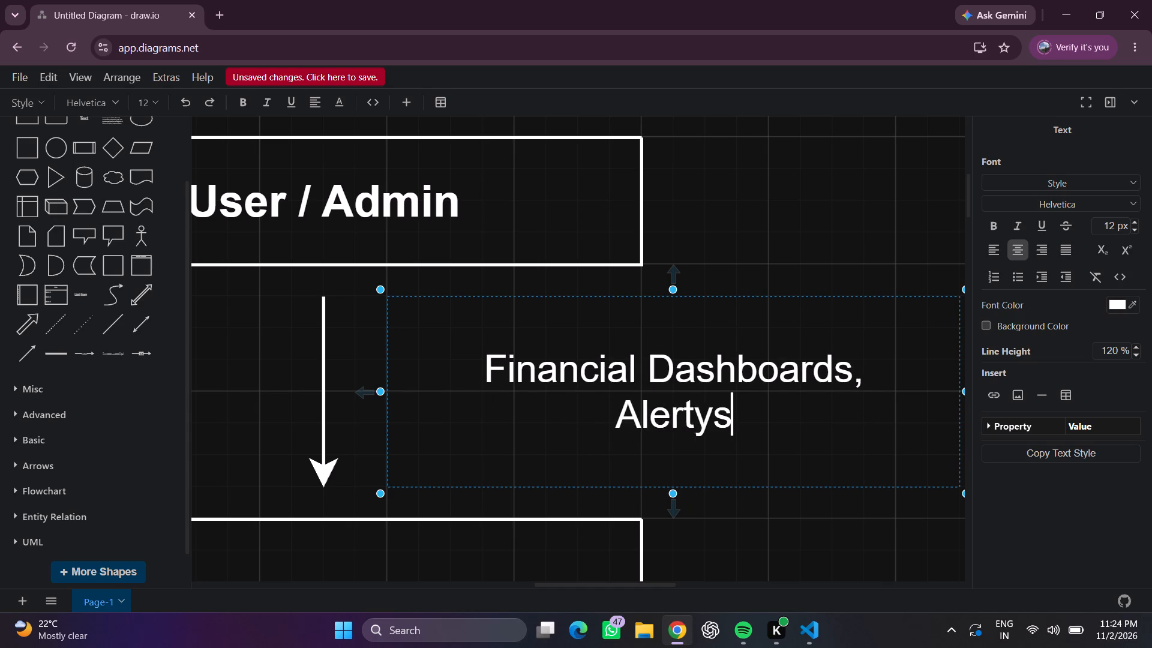
key(BackSpace)
key(BackSpace)
key(s)
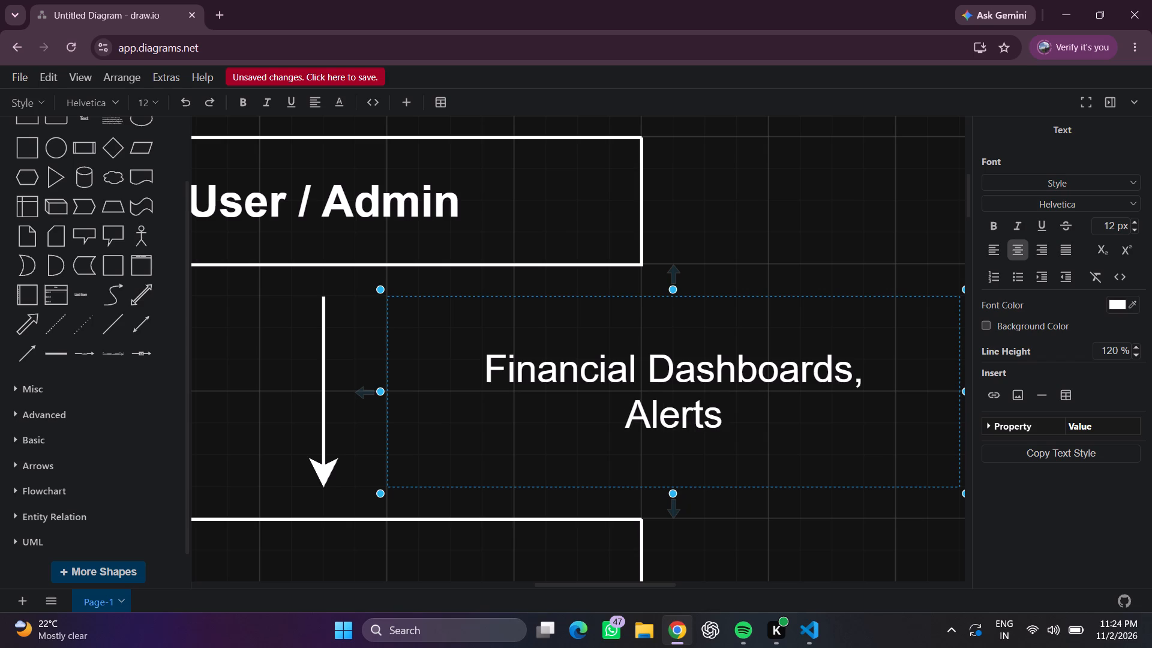
text(,)
key(space)
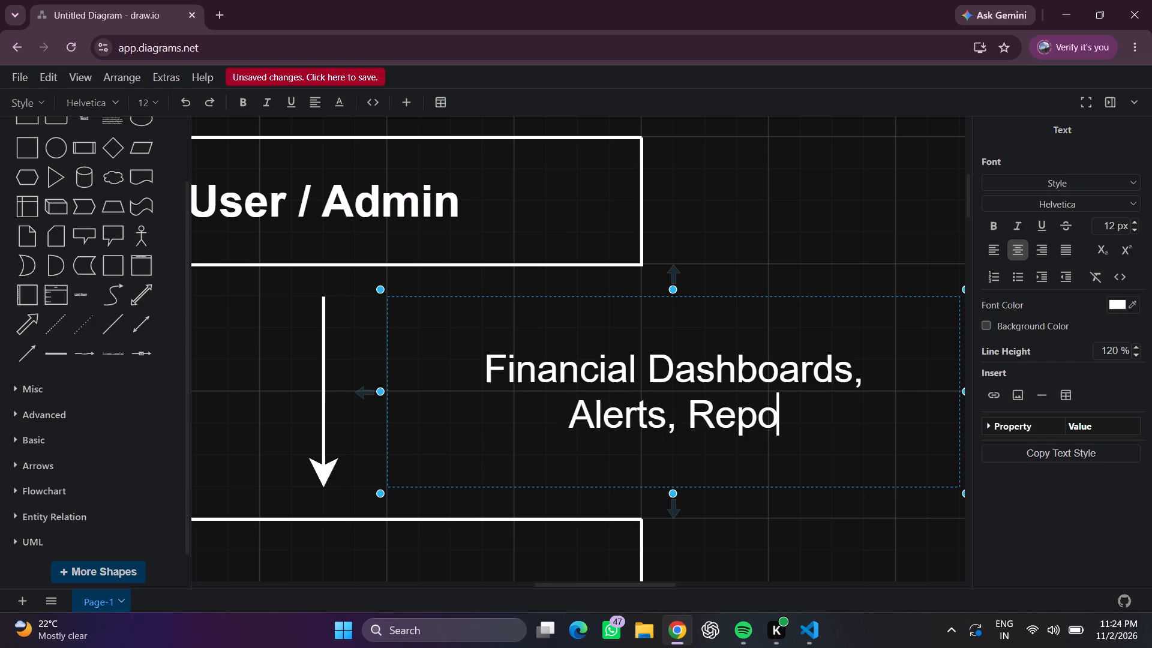
text(rts,)
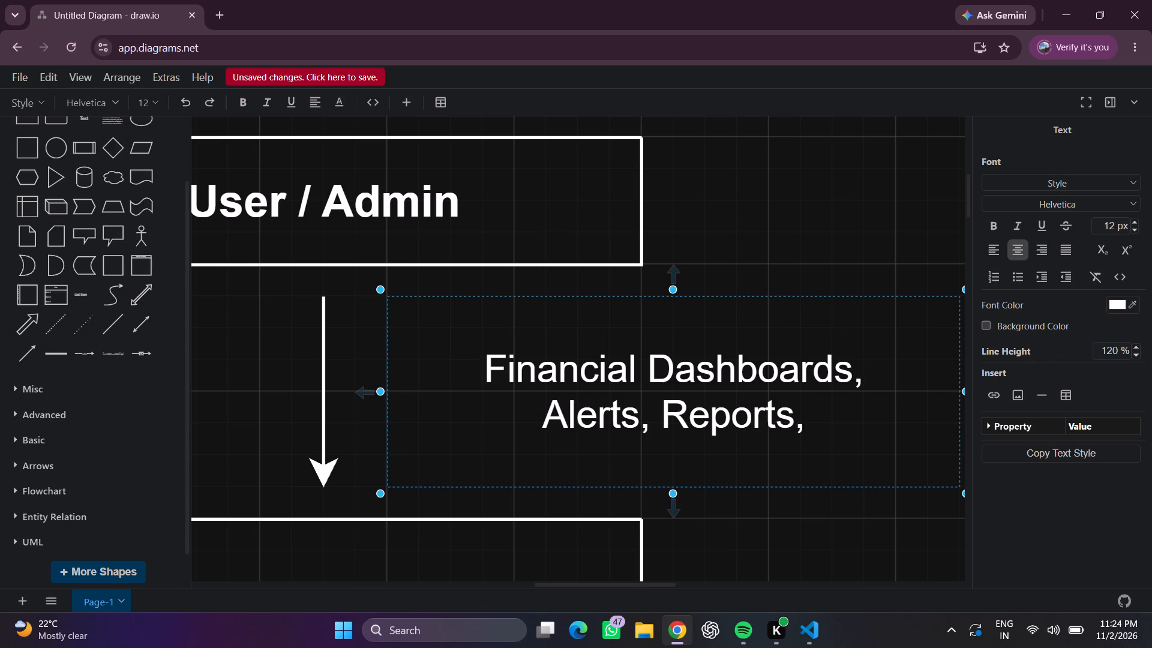
Add a third line reading "Visual Charts" to the label.
key(Return)
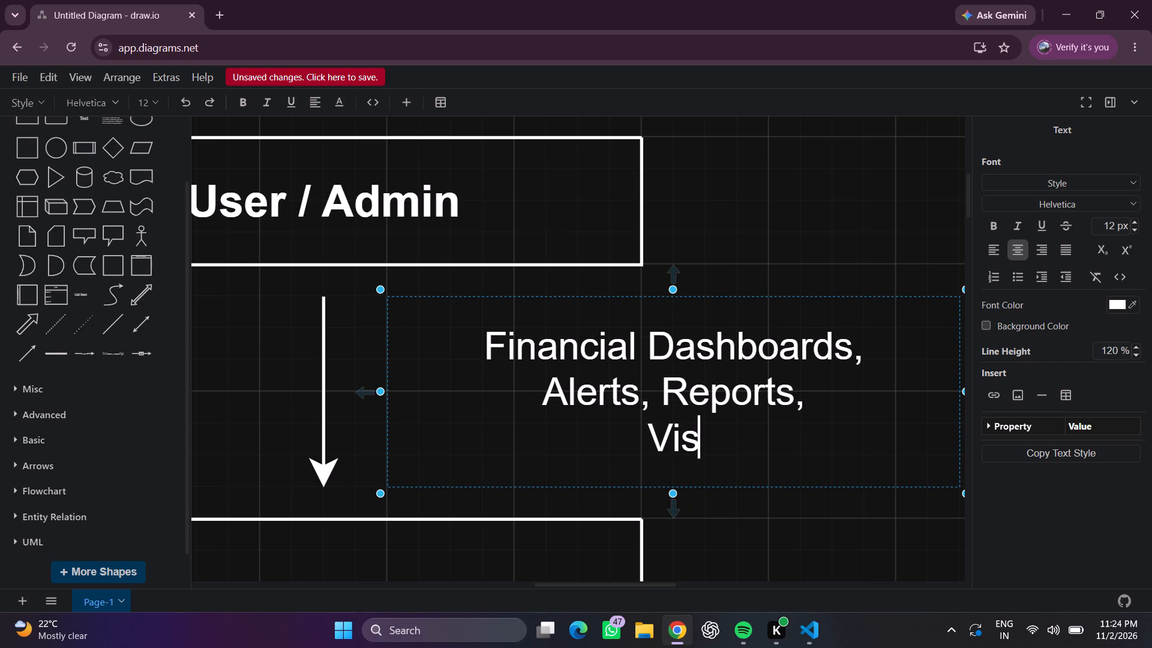
text(ual)
key(space)
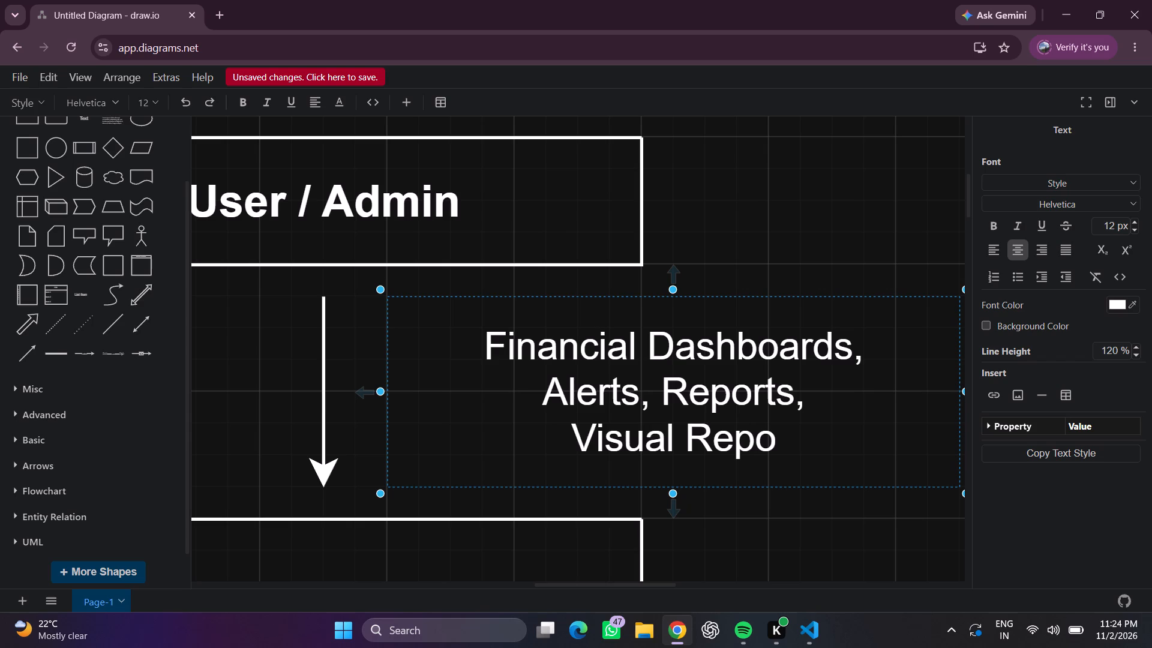
text(rst)
key(space)
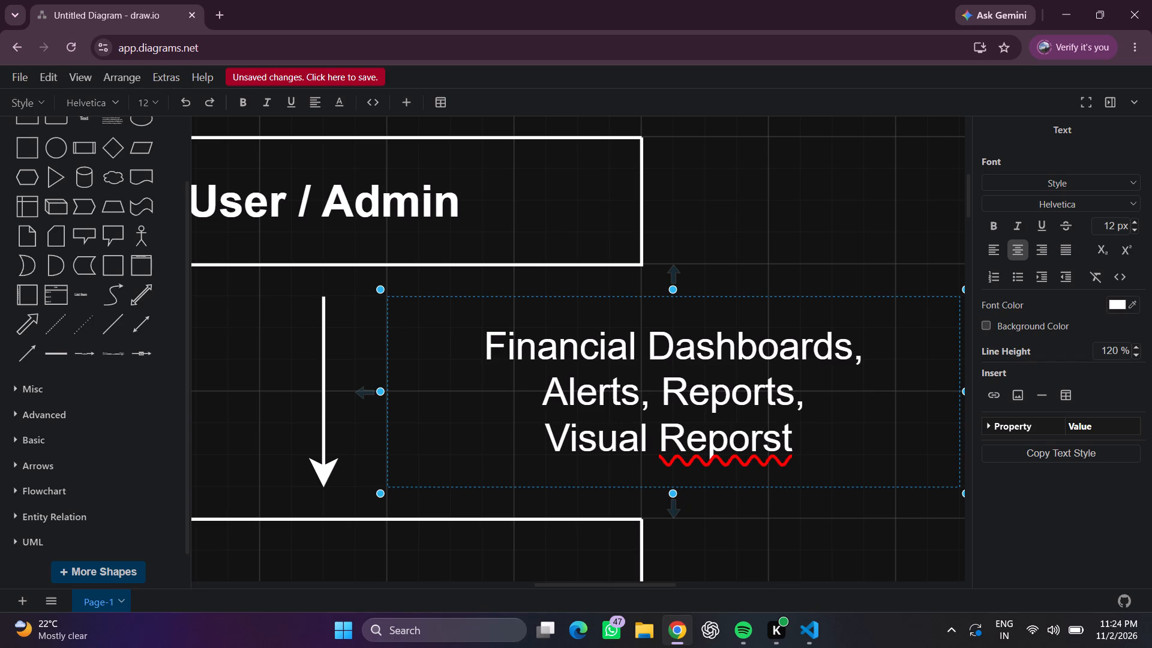
key(BackSpace)
key(BackSpace)
key(BackSpace)
text(ts)
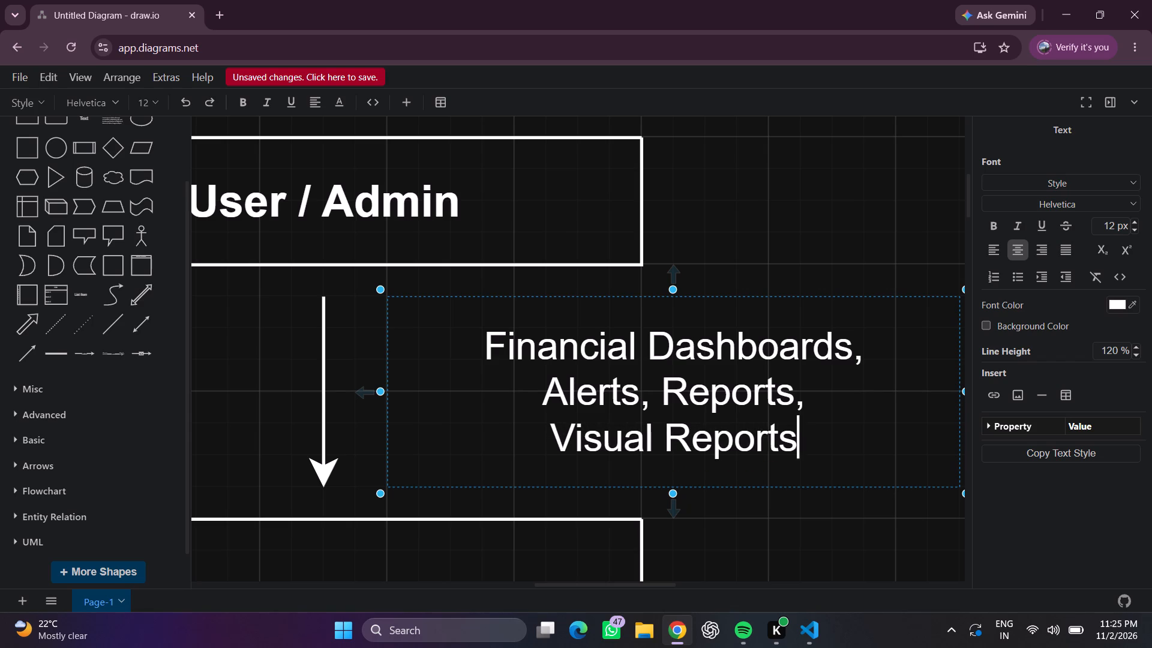
key(BackSpace)
key(BackSpace)
key(BackSpace)
key(BackSpace)
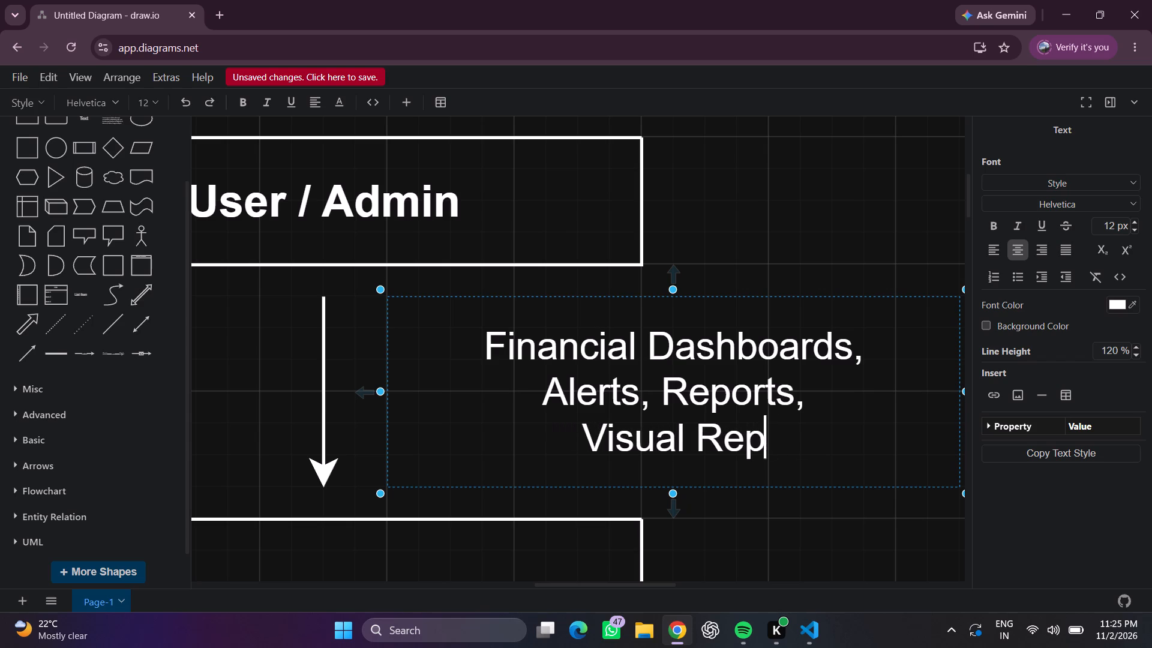
key(BackSpace)
key(BackSpace)
key(BackSpace)
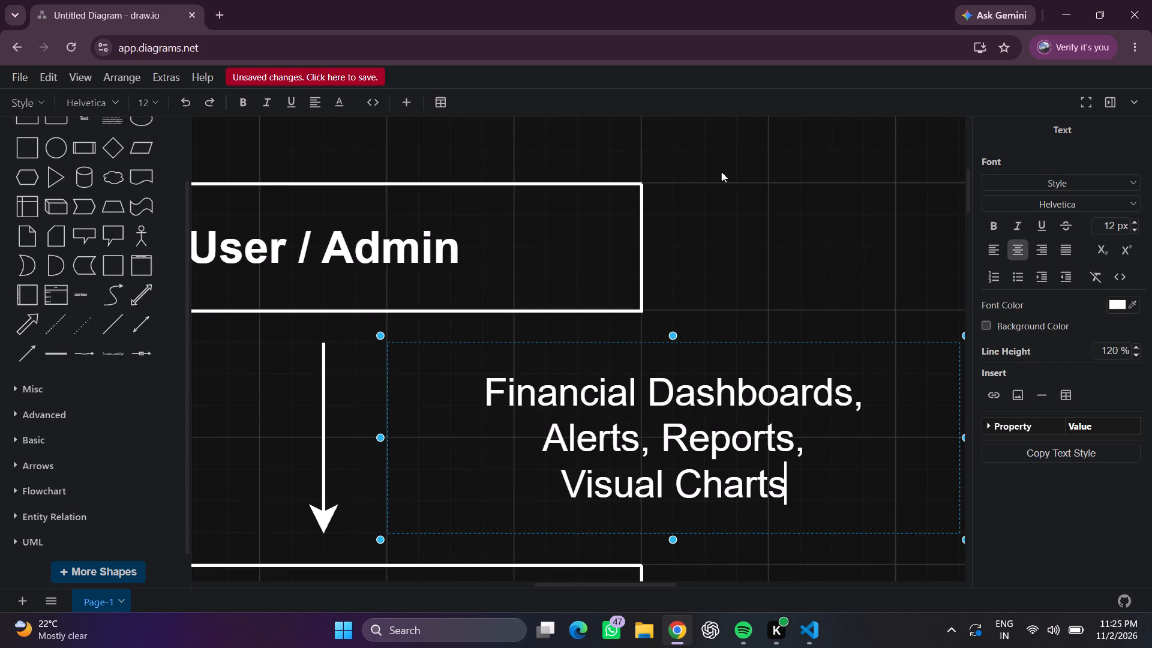
Apply the Heading 3 style to the whole "Financial Dashboards, Alerts, Reports, Visual Charts" label, matching the box texts.
click(778, 234)
double_click(778, 388)
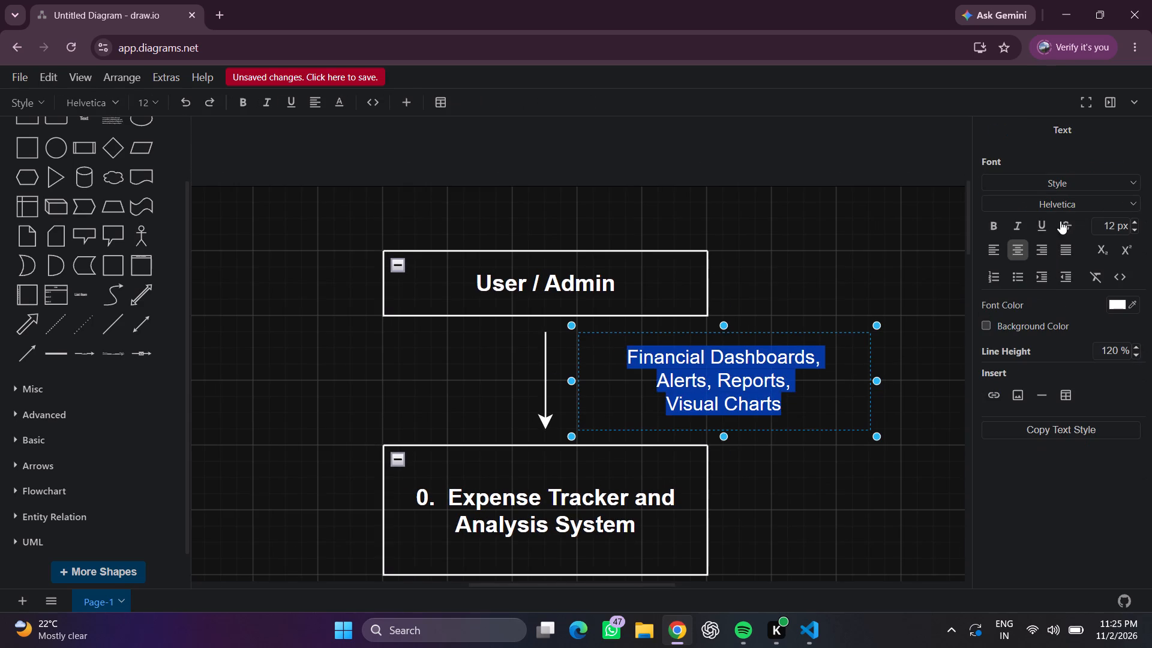
click(1054, 185)
click(1036, 277)
click(809, 271)
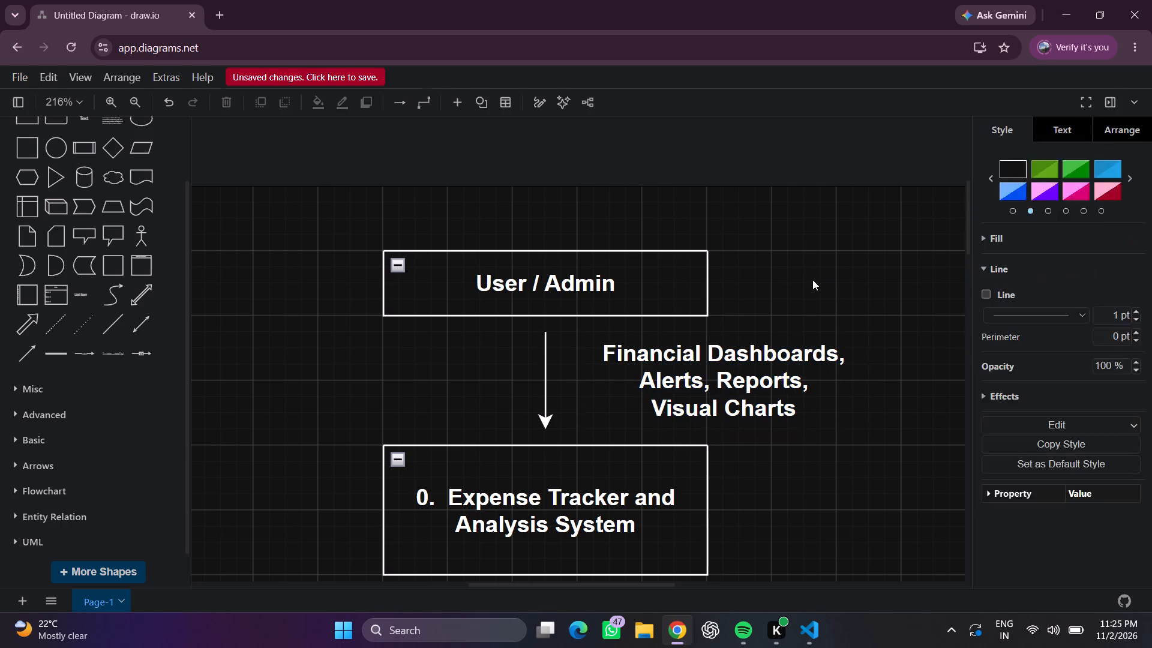
scroll(898, 409, right, 1)
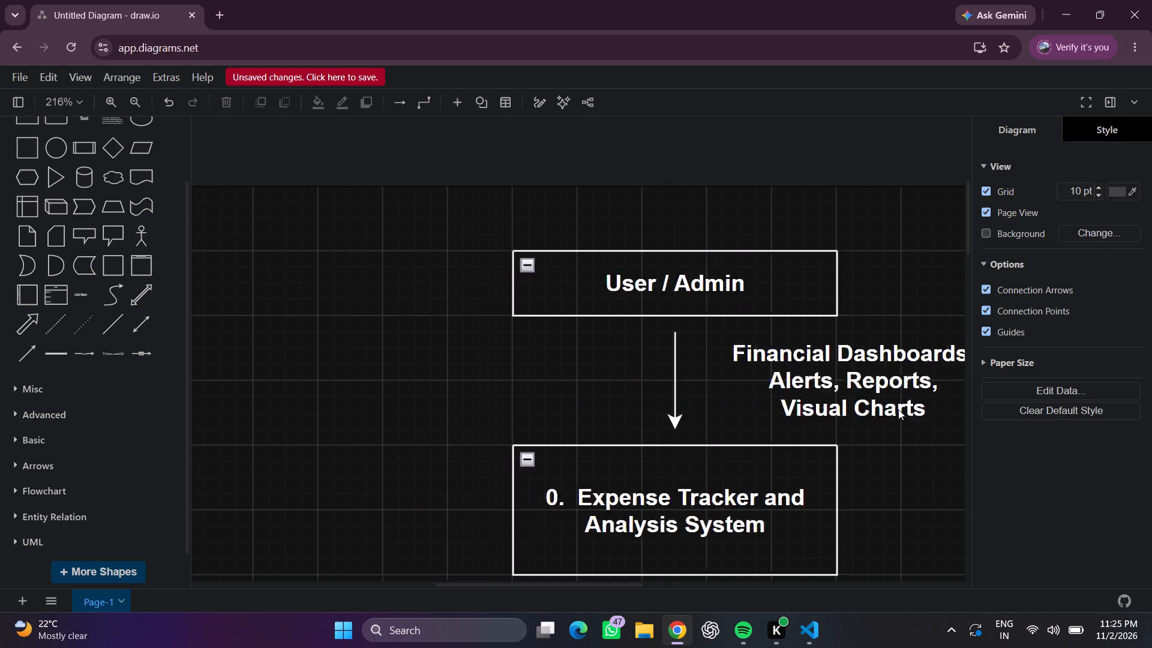
Add a text label beside the arrow between the User / Admin and Expense Tracker boxes, opposite Financial Dashboards, and enlarge its frame.
scroll(898, 409, right, 1)
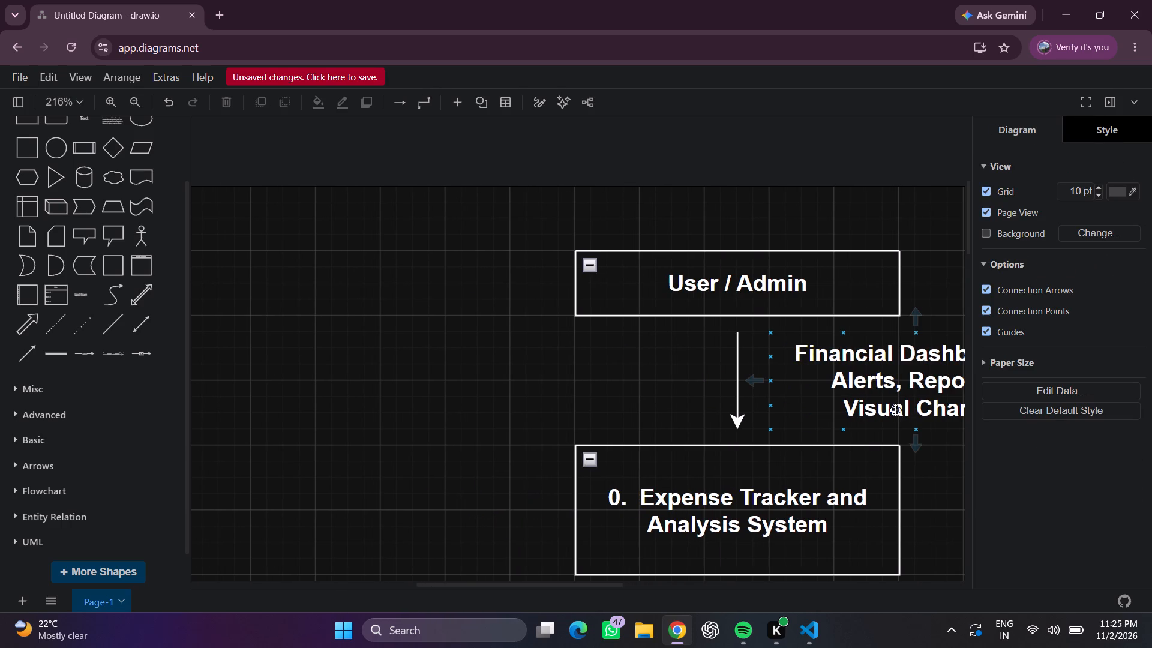
scroll(844, 449, right, 2)
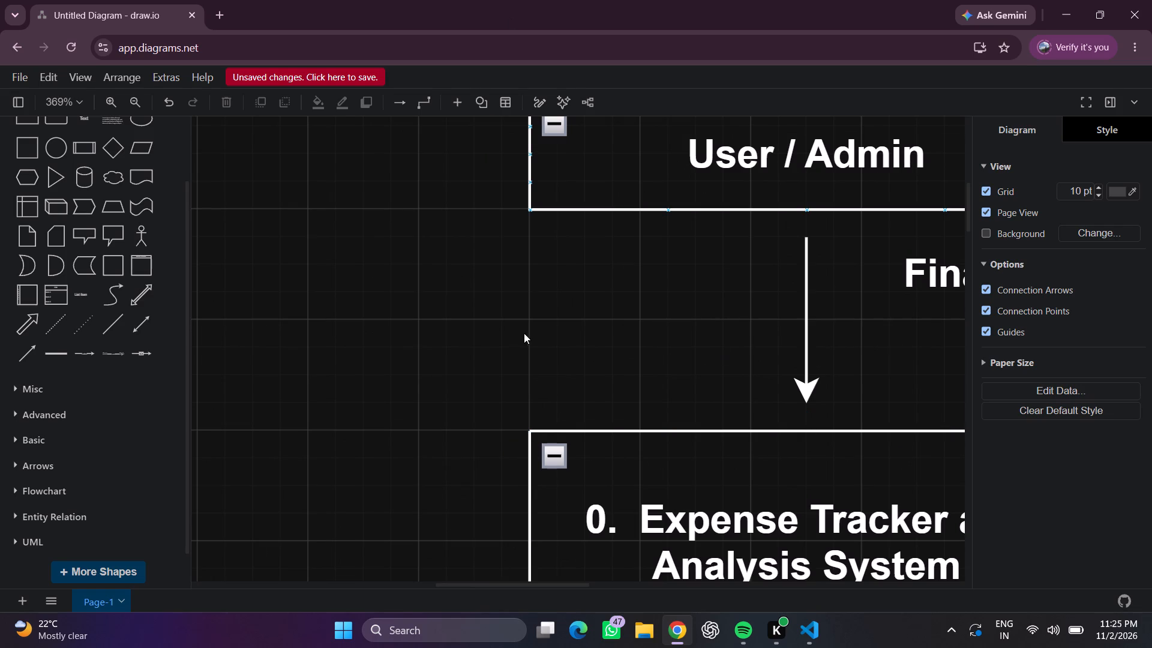
double_click(524, 325)
click(523, 319)
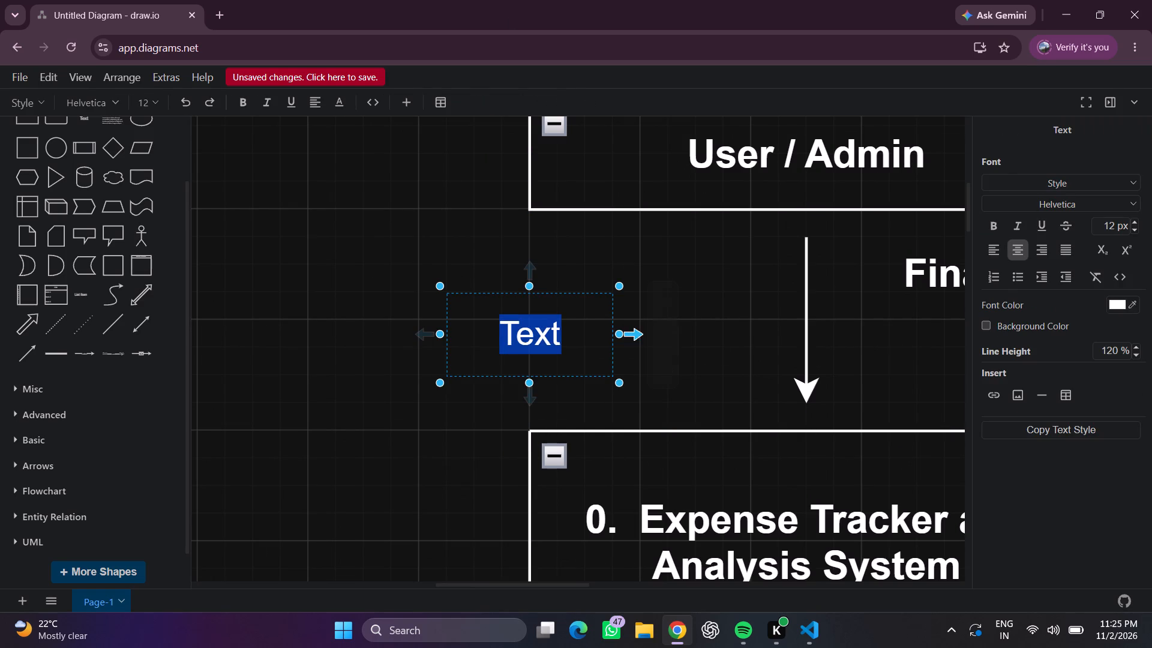
drag(616, 334, 751, 325)
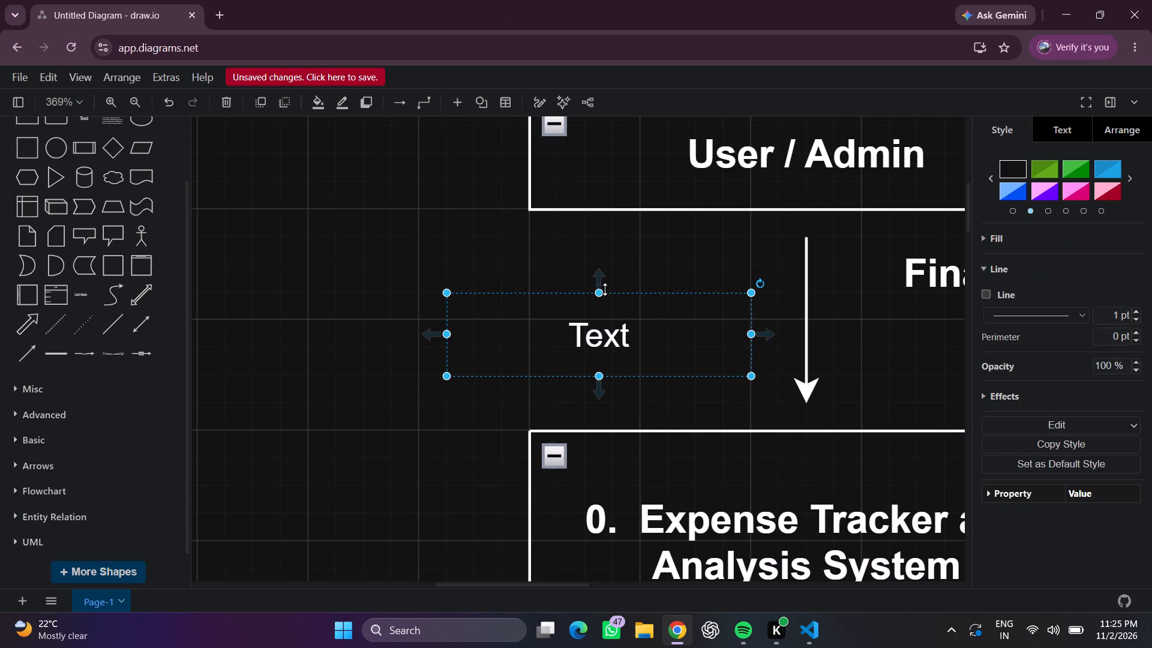
drag(601, 289, 602, 242)
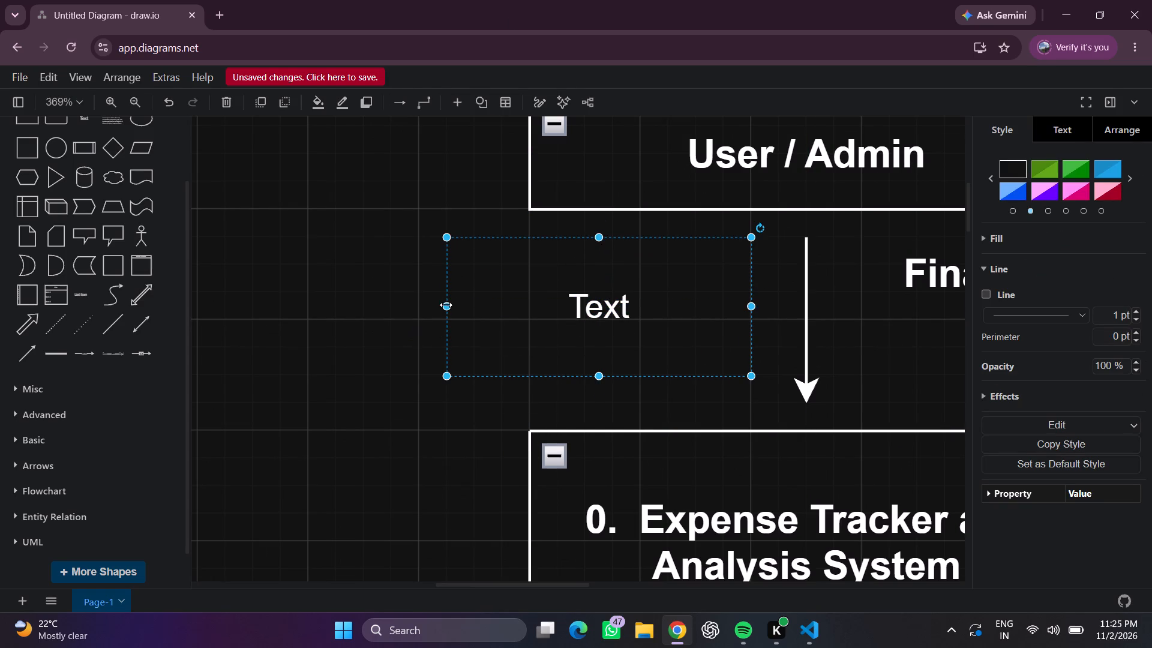
Narrow the "Financial Dashboards, Alerts, Reports, Visual Charts" label to 170 x 60.
scroll(840, 279, left, 4)
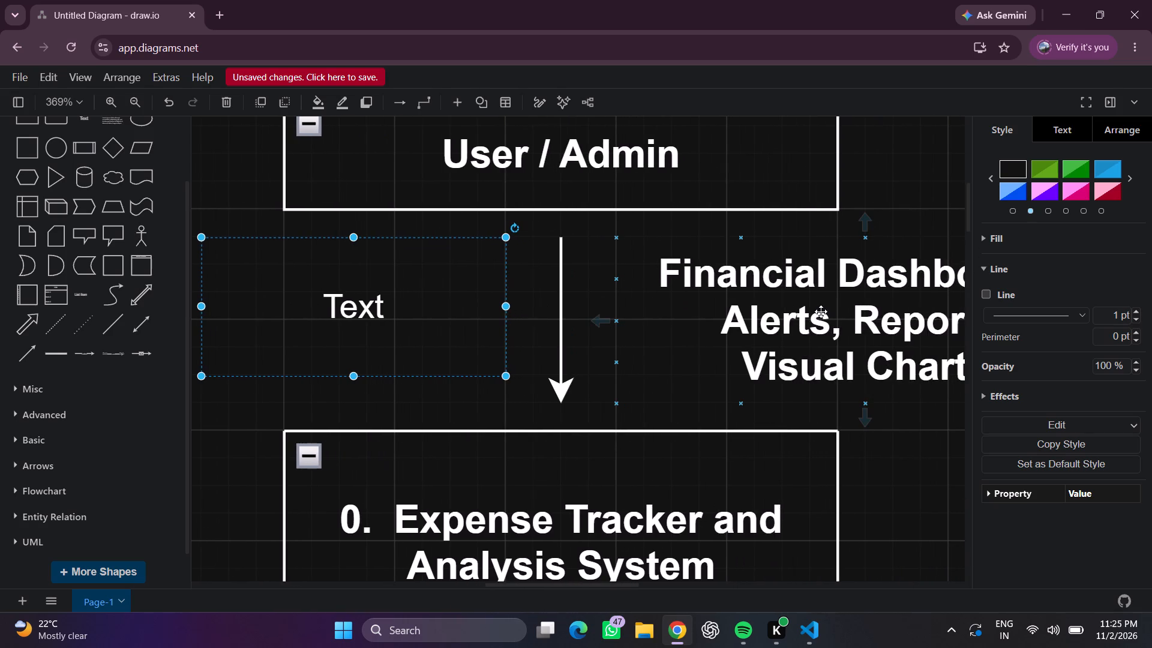
scroll(817, 314, left, 3)
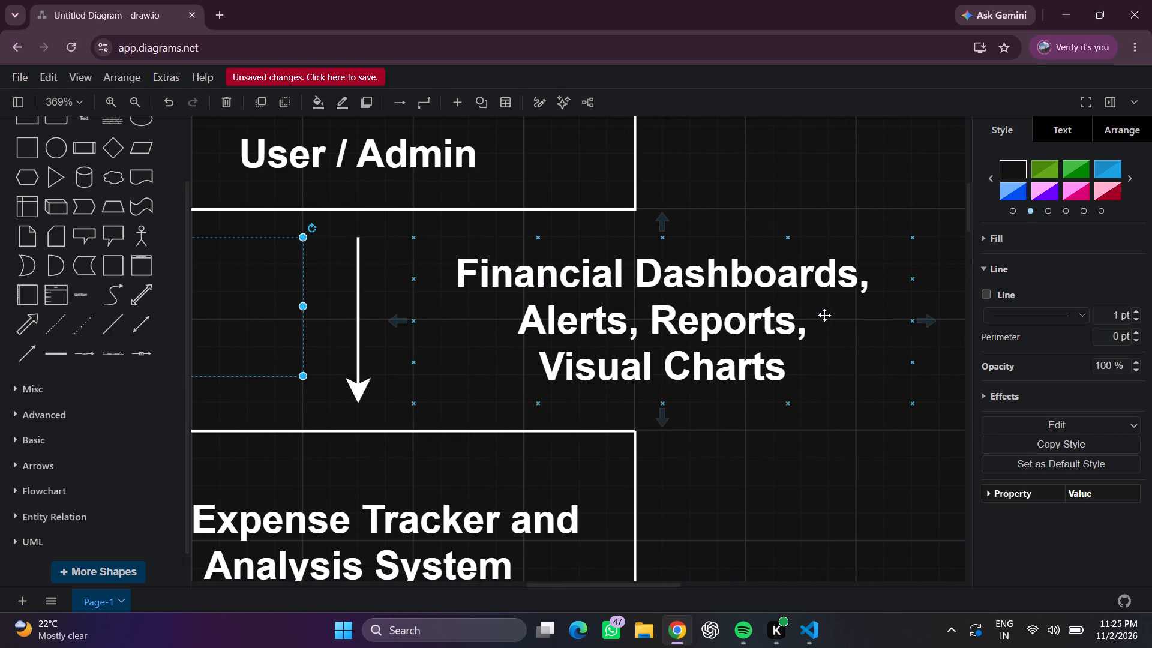
click(909, 326)
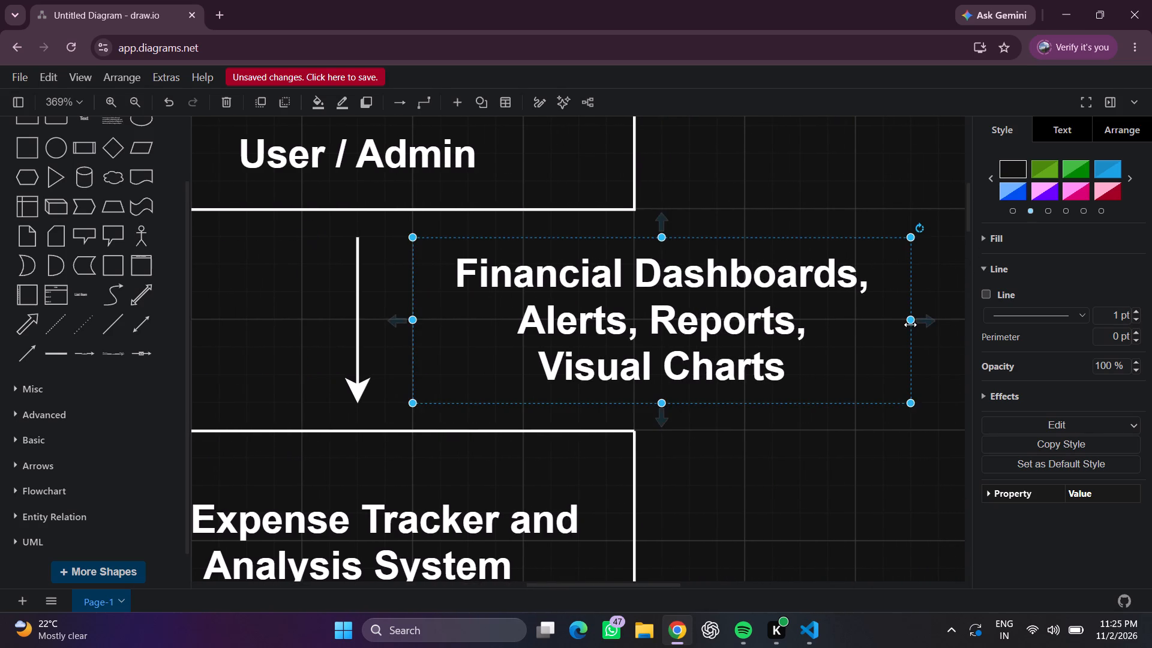
drag(908, 319, 865, 325)
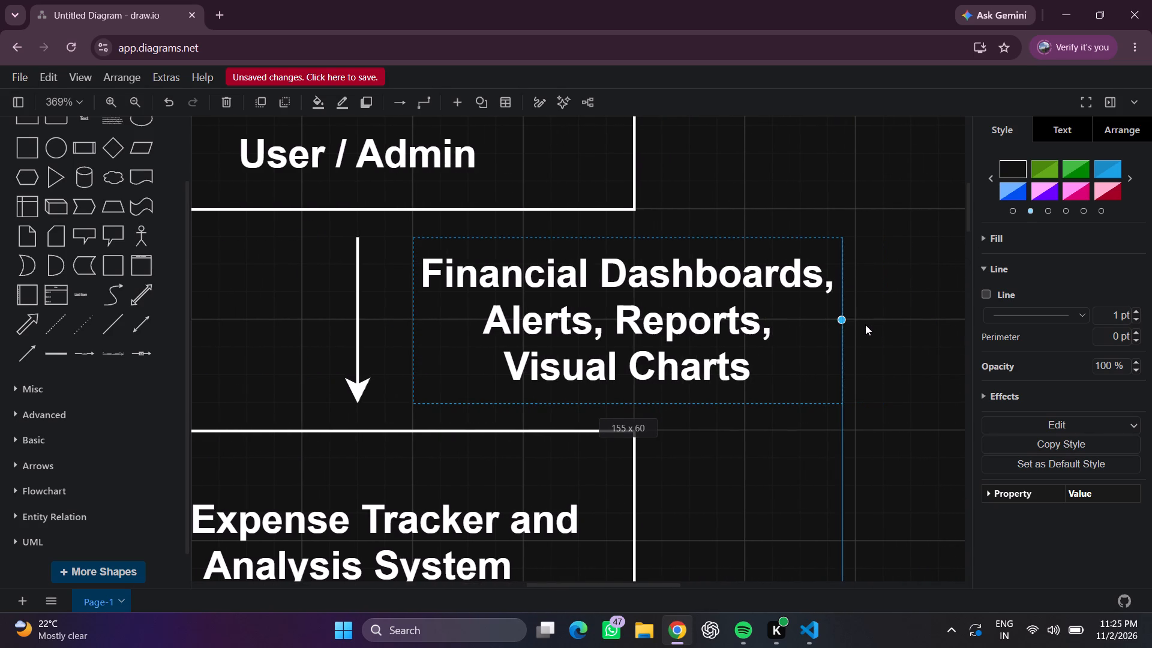
drag(865, 325, 866, 325)
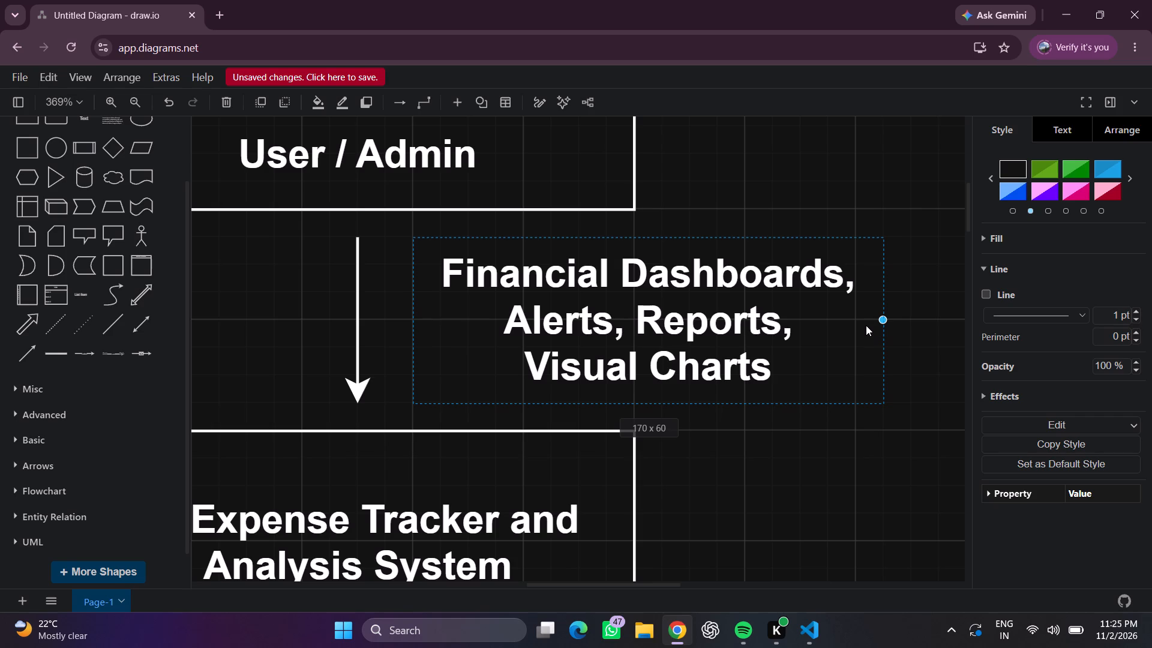
drag(866, 325, 869, 325)
drag(883, 319, 868, 318)
drag(868, 318, 862, 317)
drag(844, 314, 845, 315)
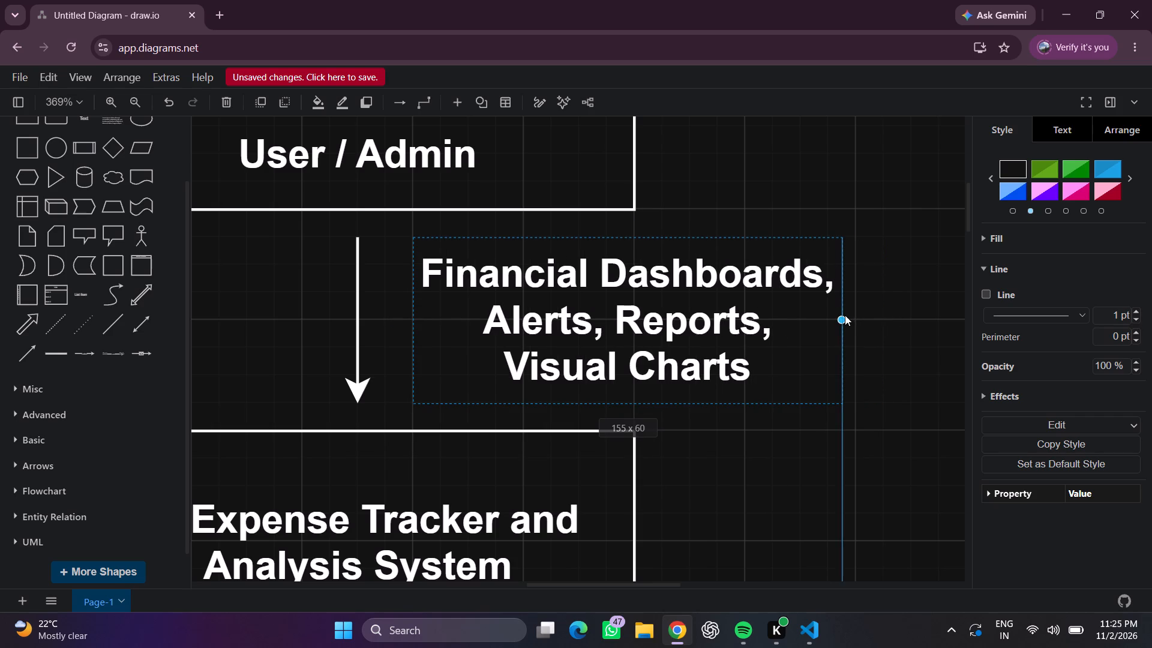
drag(845, 315, 875, 315)
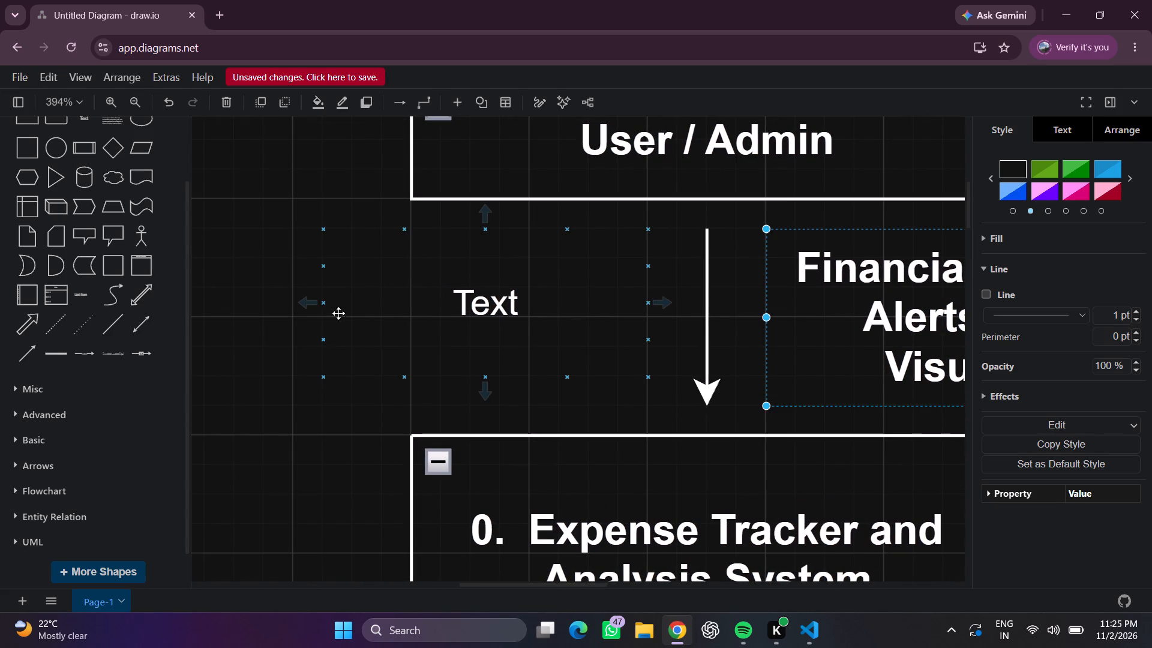
Widen the placeholder text label away from the arrow to 150 x 50.
click(321, 304)
drag(323, 304, 214, 304)
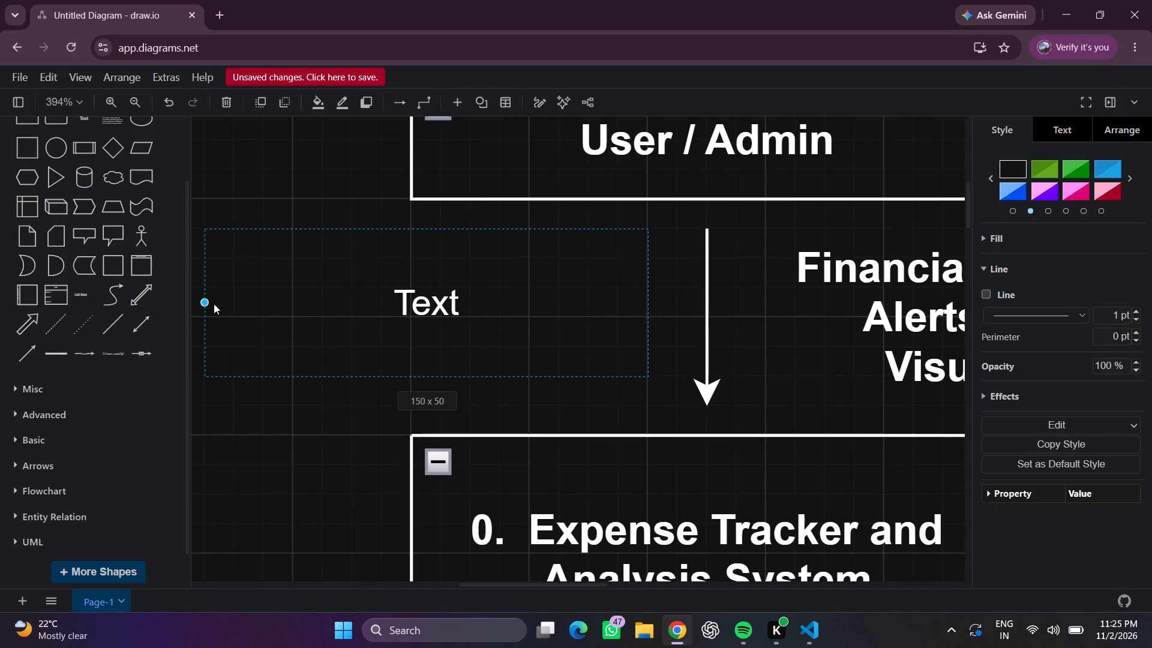
drag(214, 304, 210, 310)
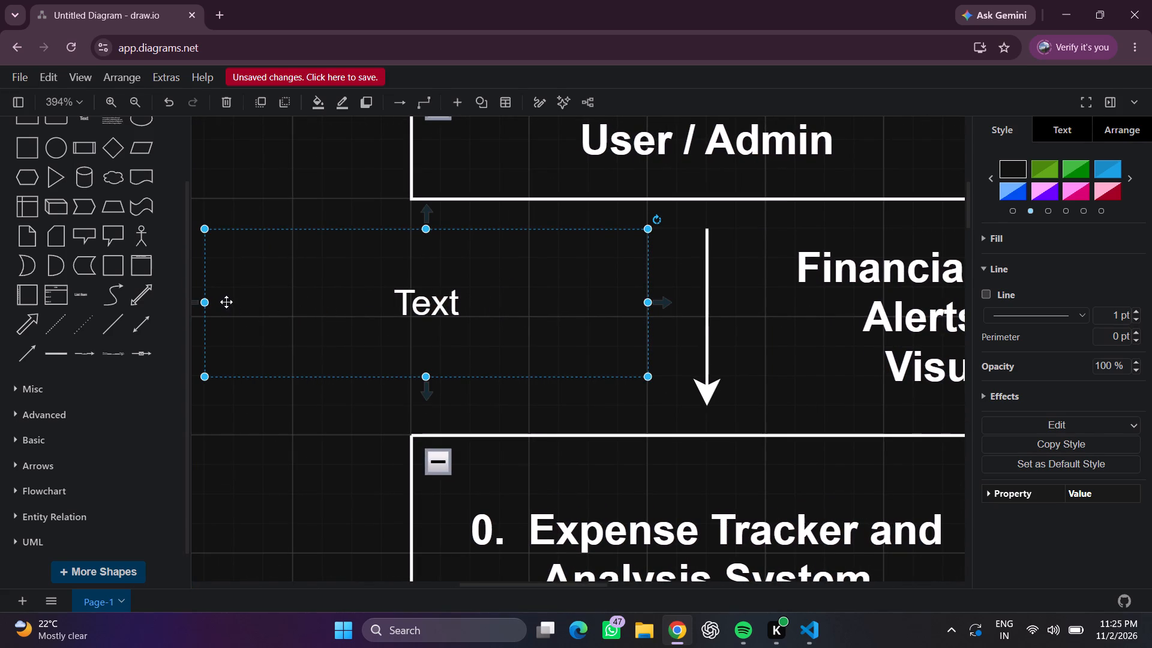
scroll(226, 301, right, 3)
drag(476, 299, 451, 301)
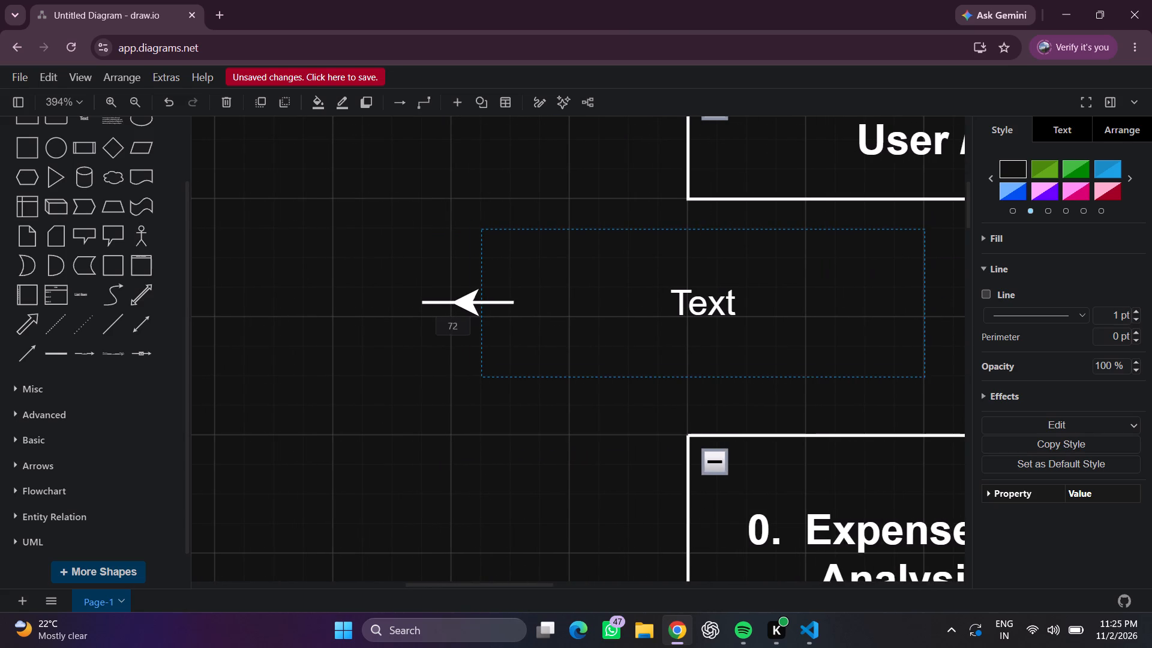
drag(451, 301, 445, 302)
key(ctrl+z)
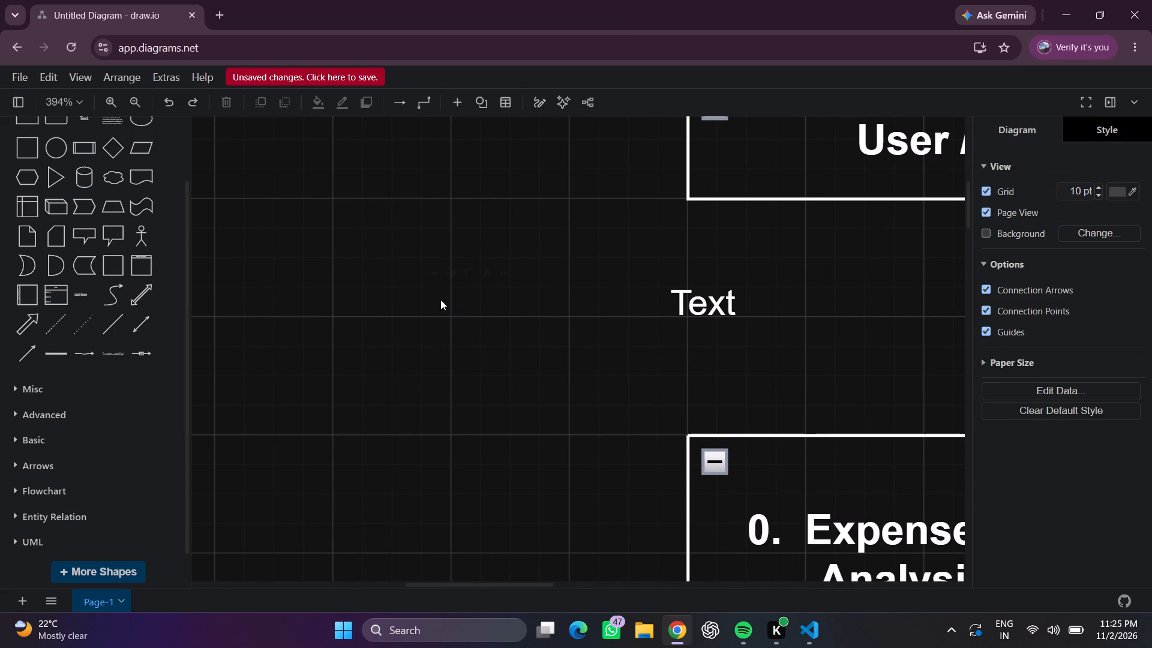
Extend the placeholder label outward and downward so its size matches the Financial Dashboards label, 170 x 60.
click(484, 308)
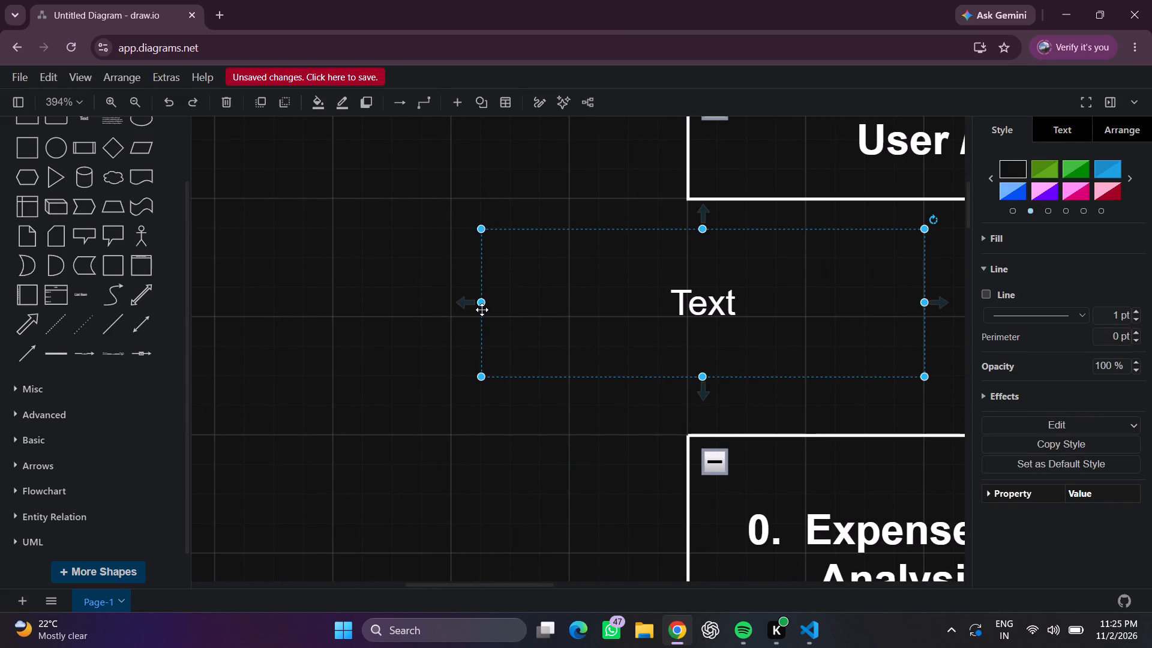
drag(481, 305, 430, 308)
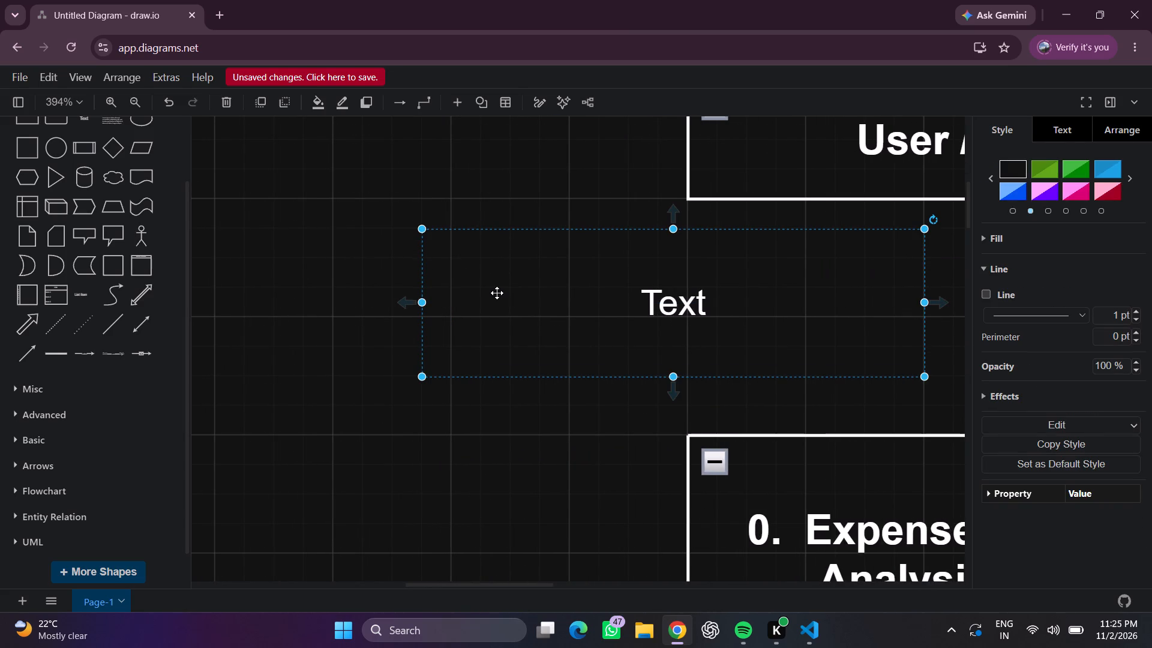
scroll(639, 306, left, 4)
click(682, 317)
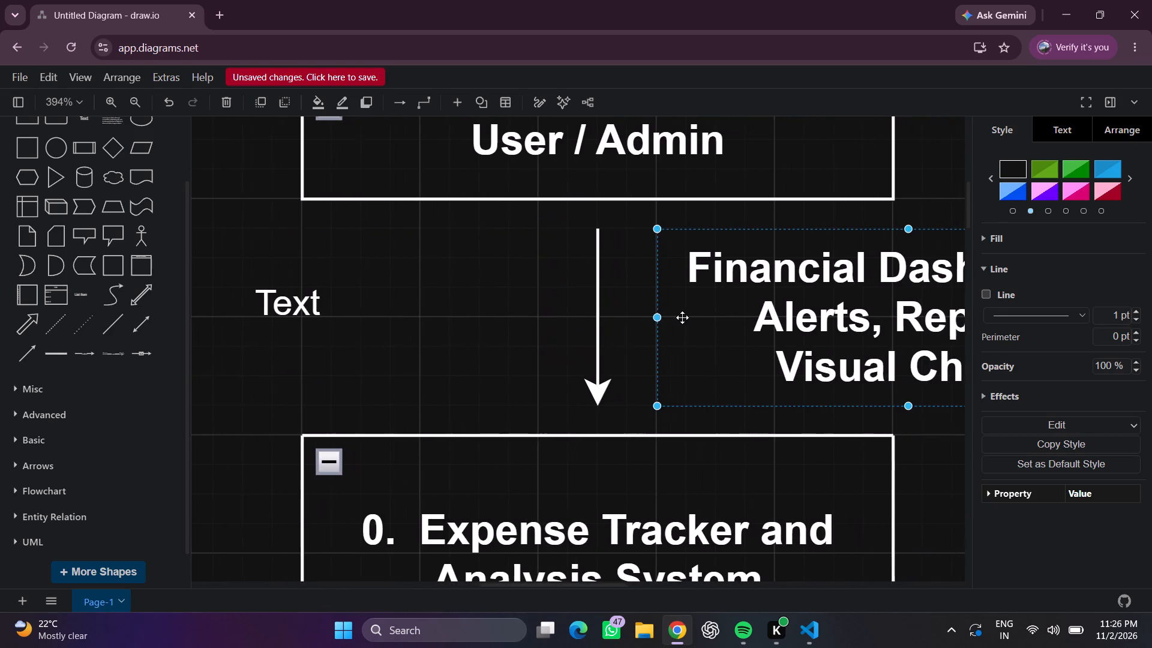
click(395, 367)
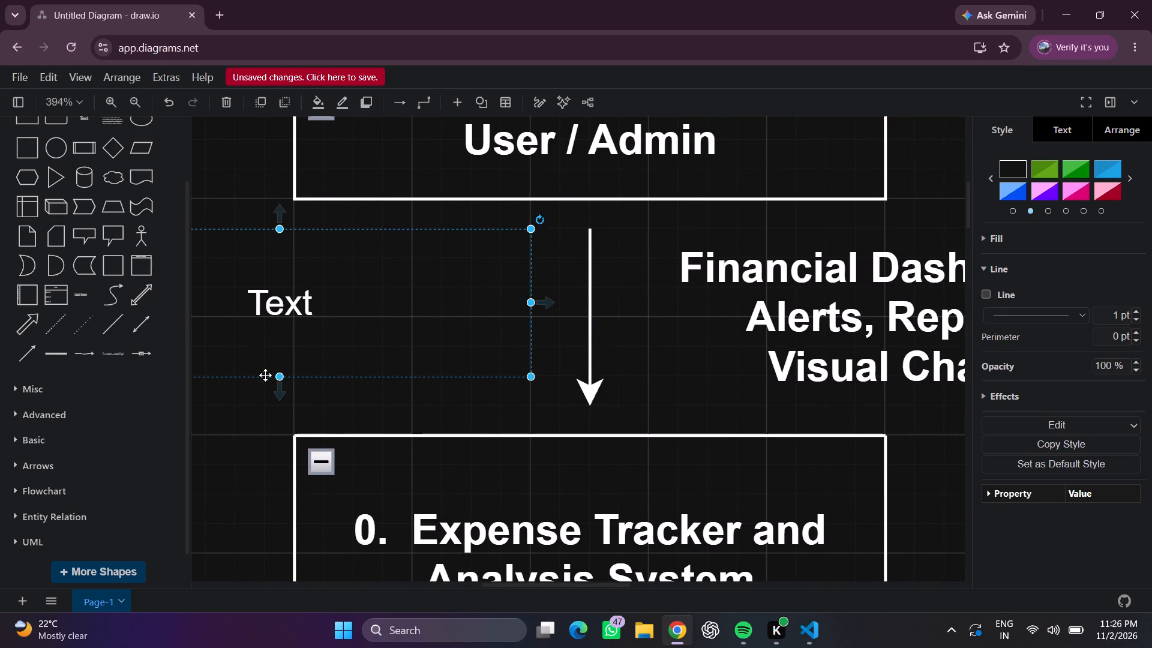
drag(277, 377, 280, 399)
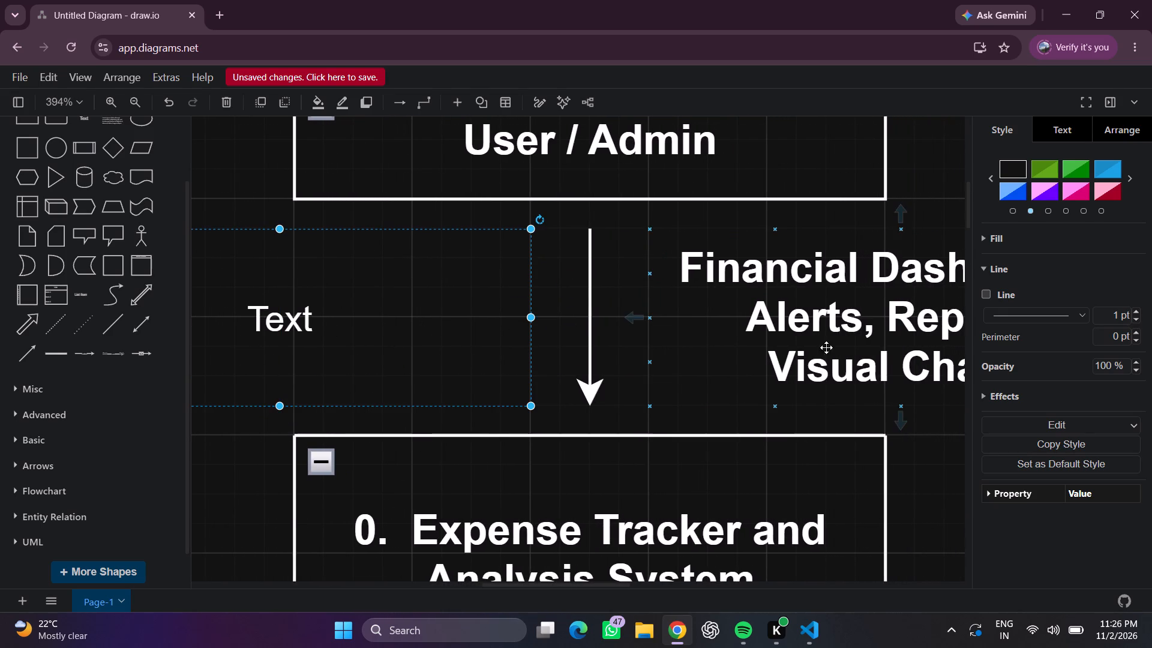
Replace the new label's placeholder text with "Expense Inputs,".
double_click(389, 325)
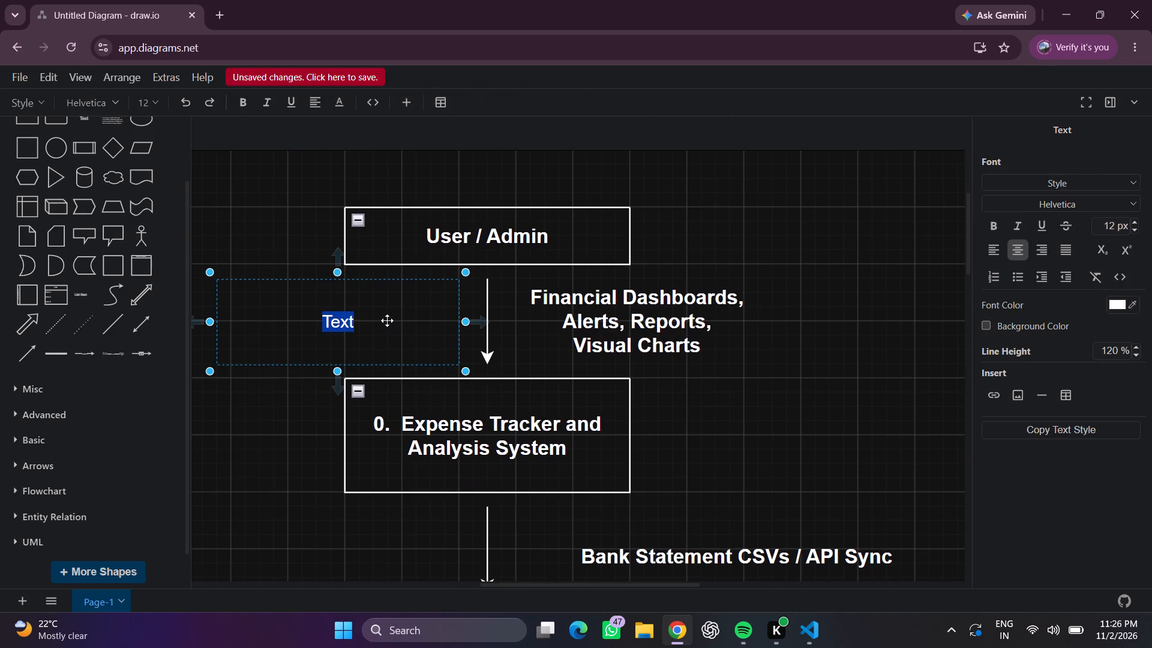
key(BackSpace)
scroll(387, 320, right, 1)
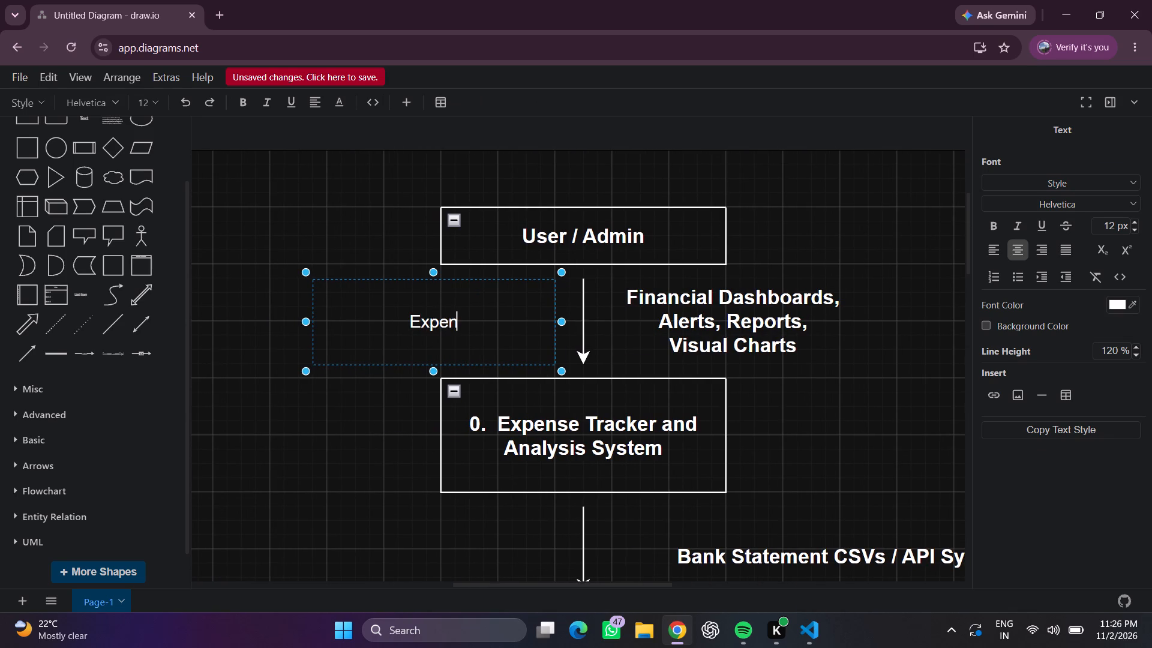
key(BackSpace)
key(BackSpace)
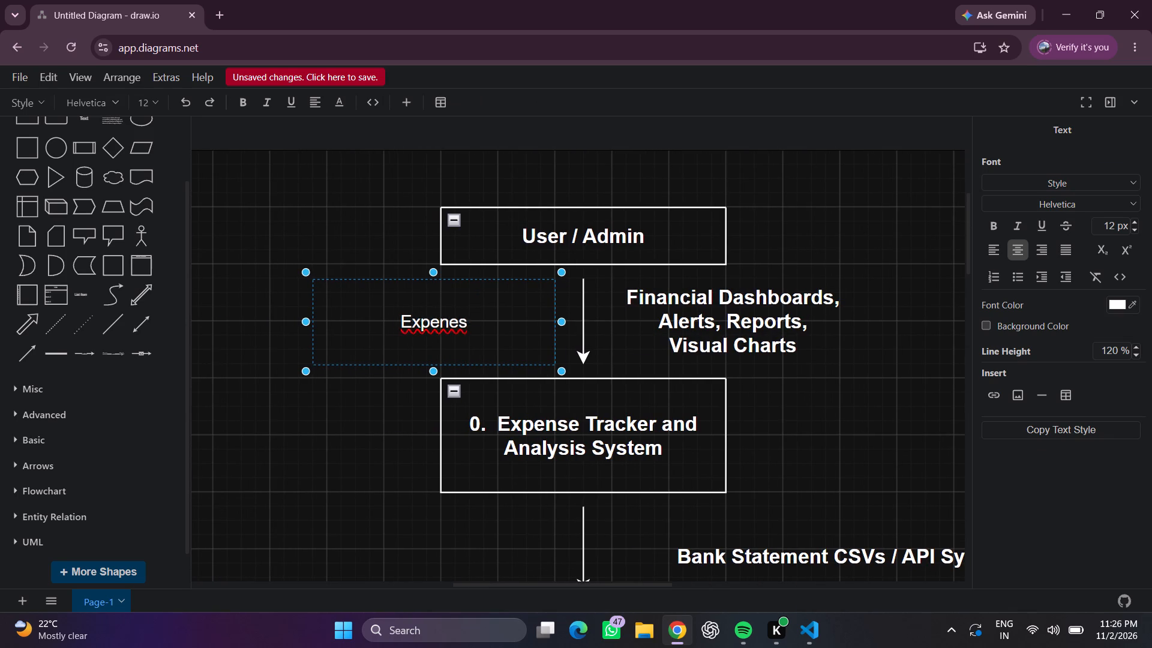
key(BackSpace)
key(BackSpace)
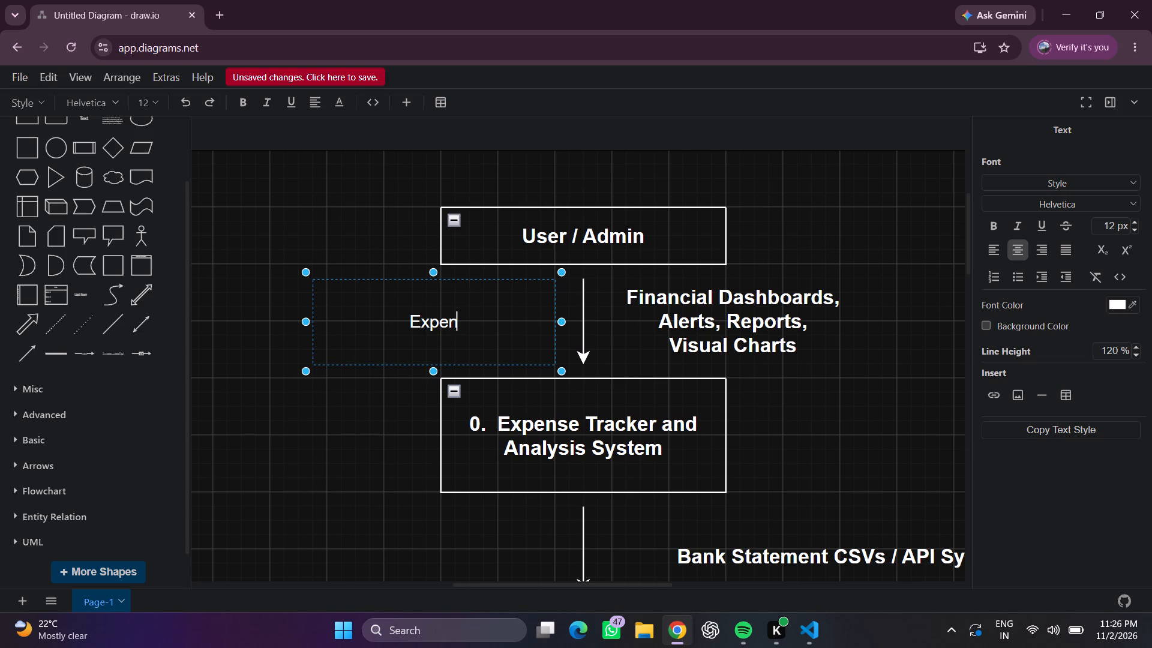
text(se)
key(space)
key(y)
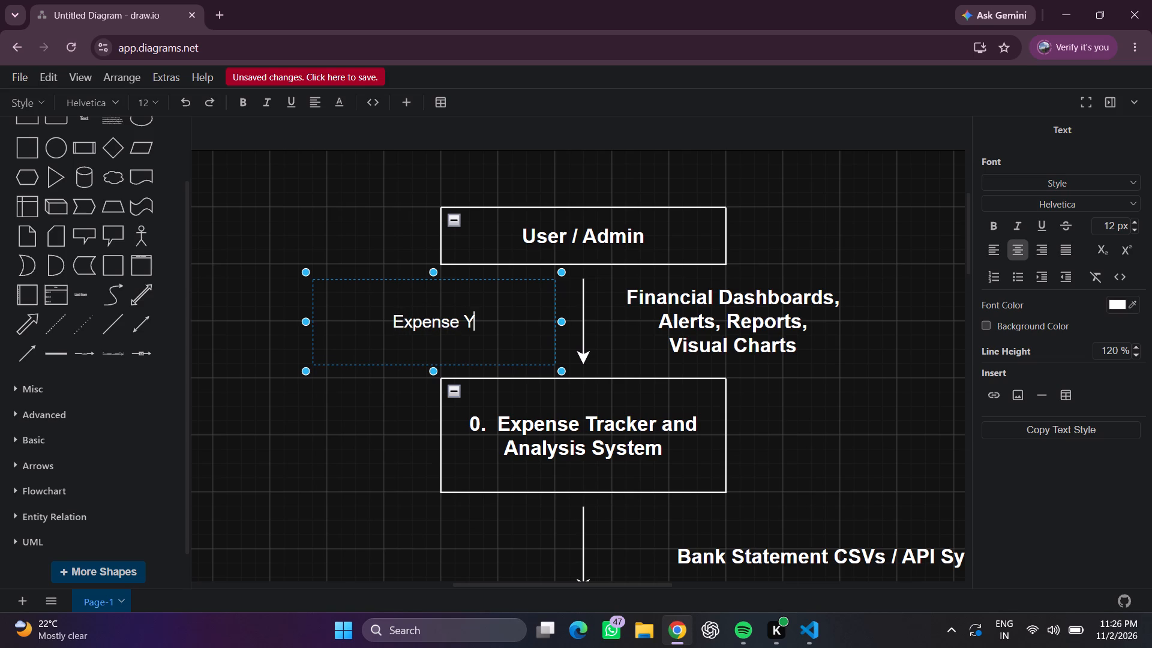
key(BackSpace)
key(i)
key(b)
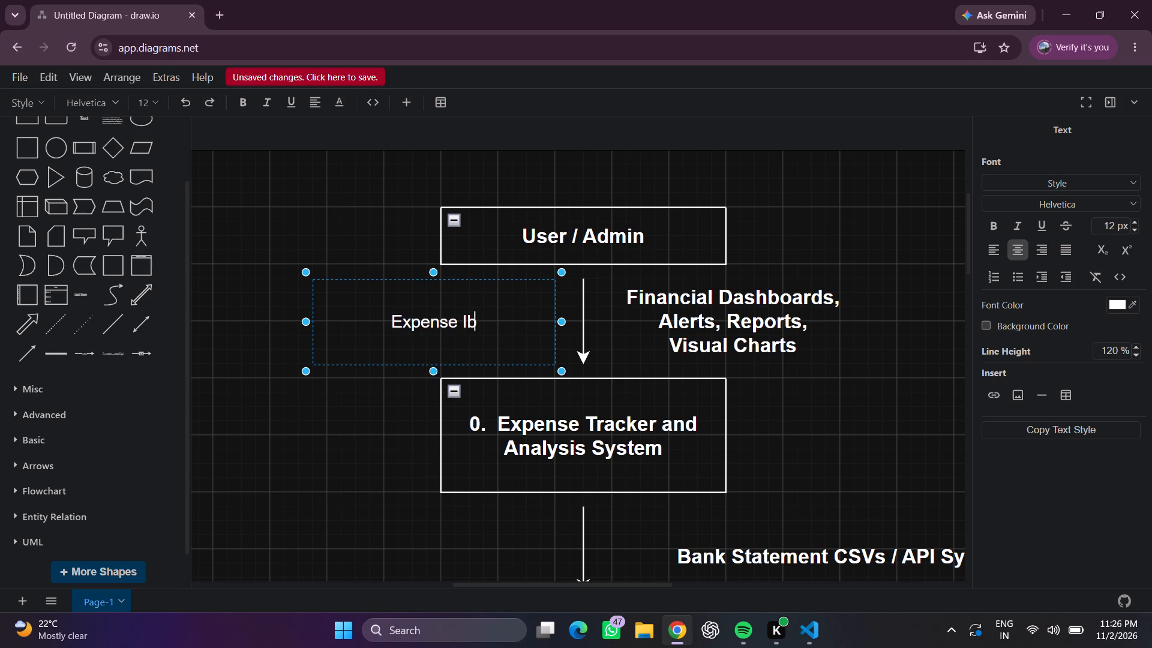
key(BackSpace)
text(nput)
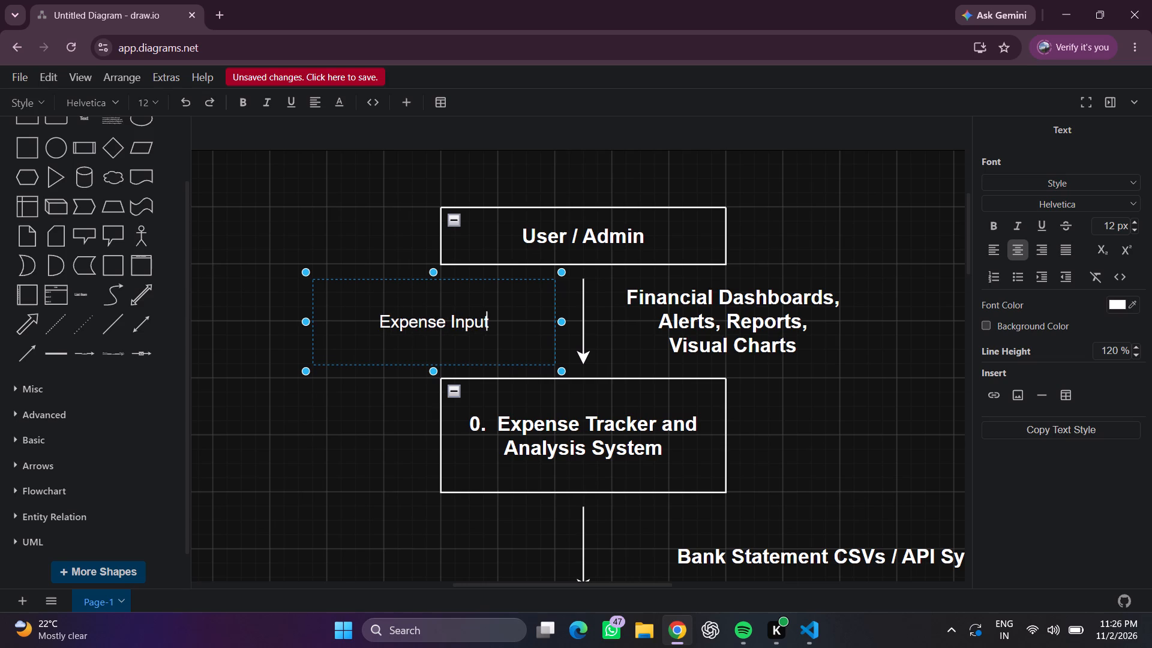
key(space)
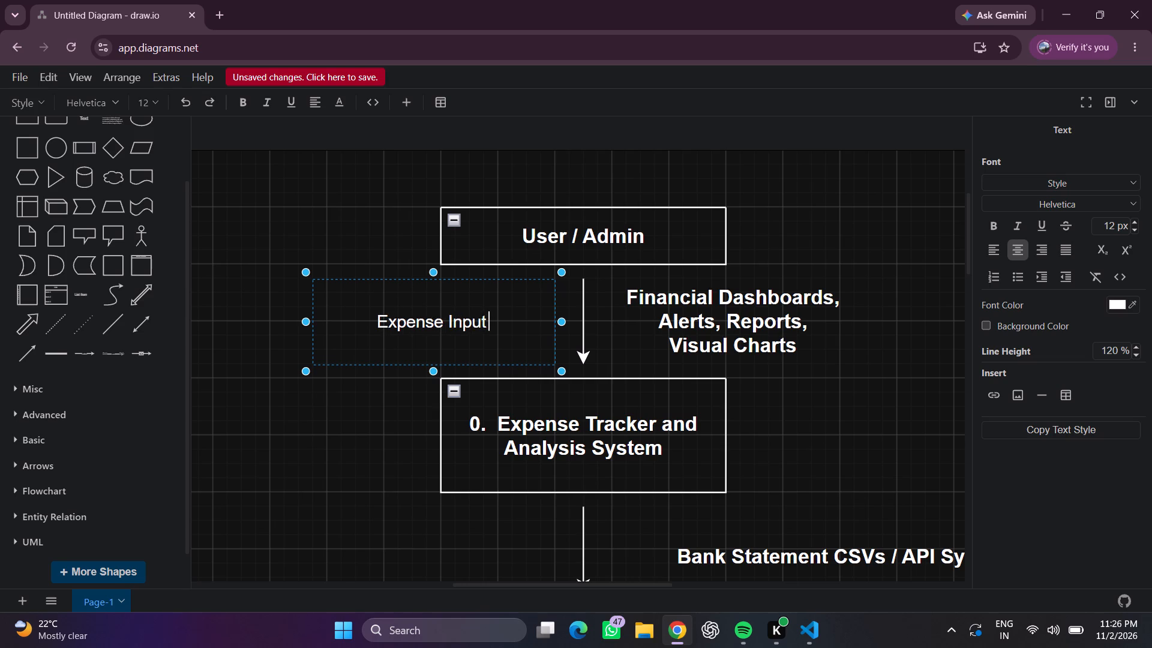
key(BackSpace)
text(s,)
key(space)
Add a second line reading "Budget Limits," to the label.
key(Return)
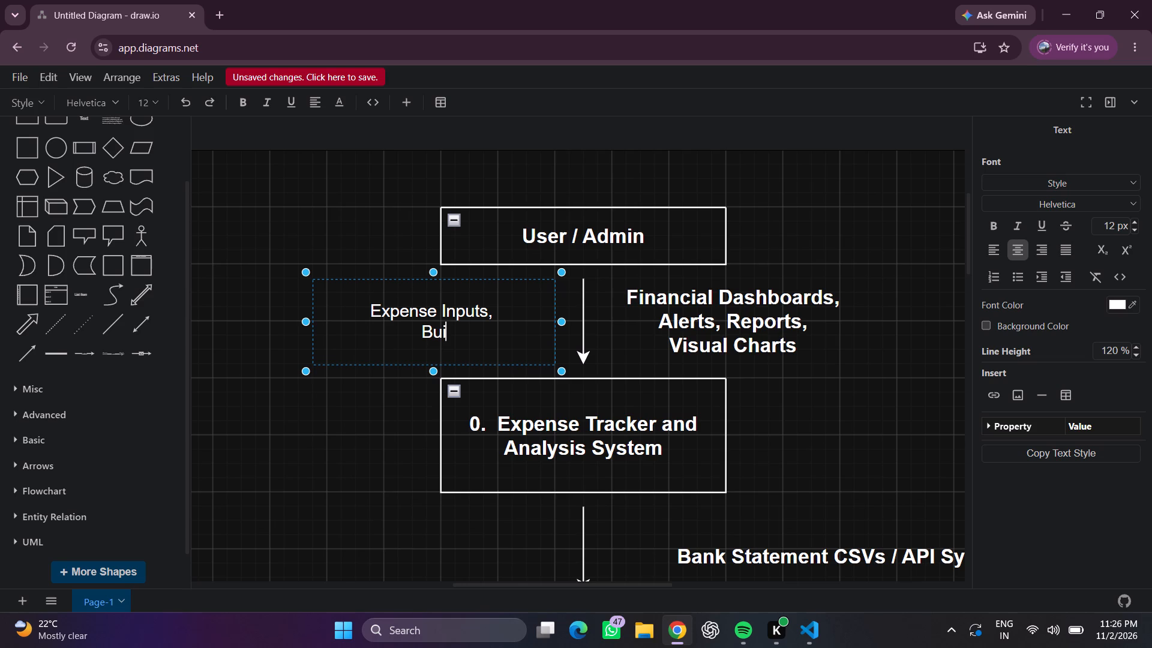
key(BackSpace)
key(d)
text(get)
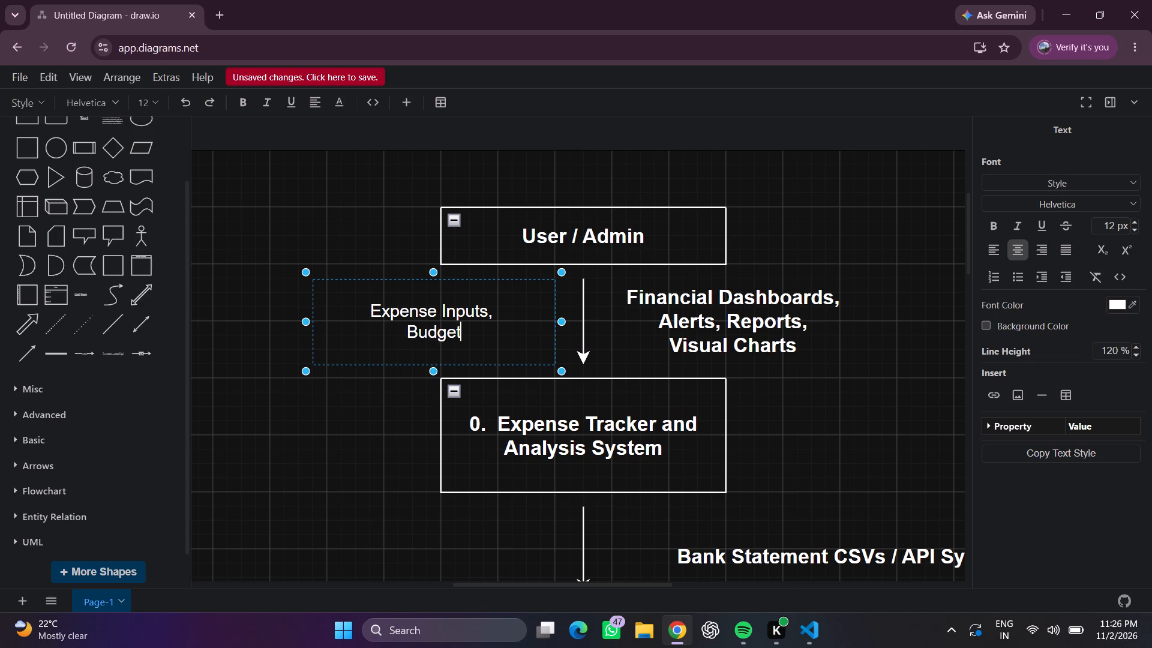
key(space)
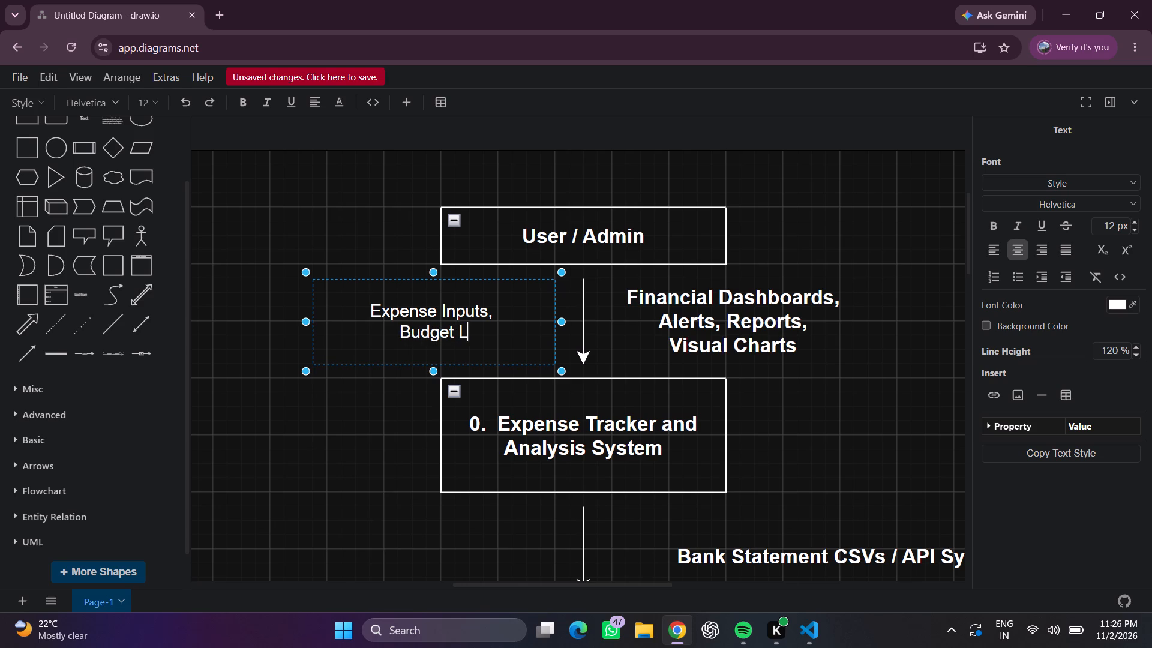
key(BackSpace)
text(mits)
key(comma)
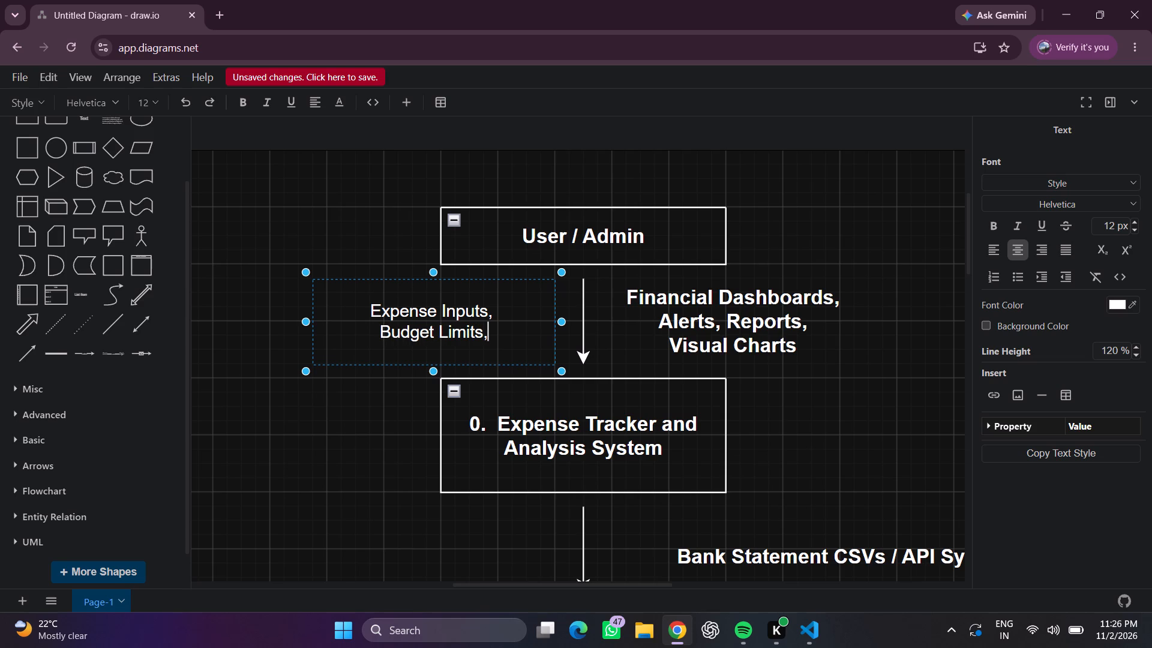
Add a third line reading "Analysis Requests" to the Expense Inputs label.
key(Return)
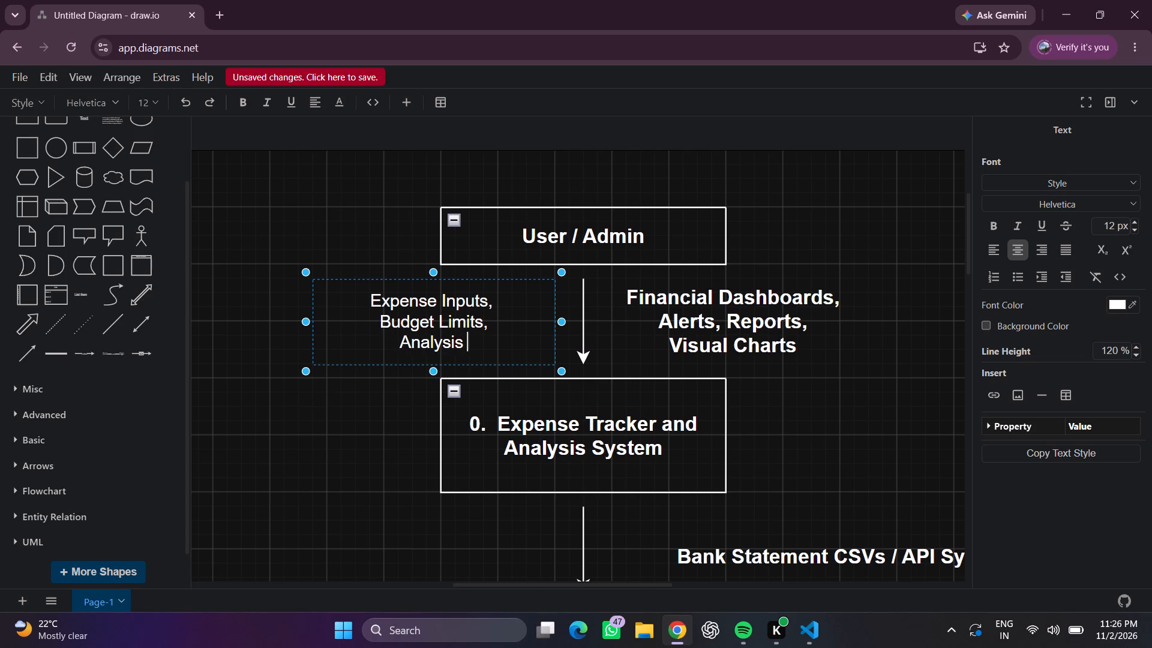
text(ques)
key(t)
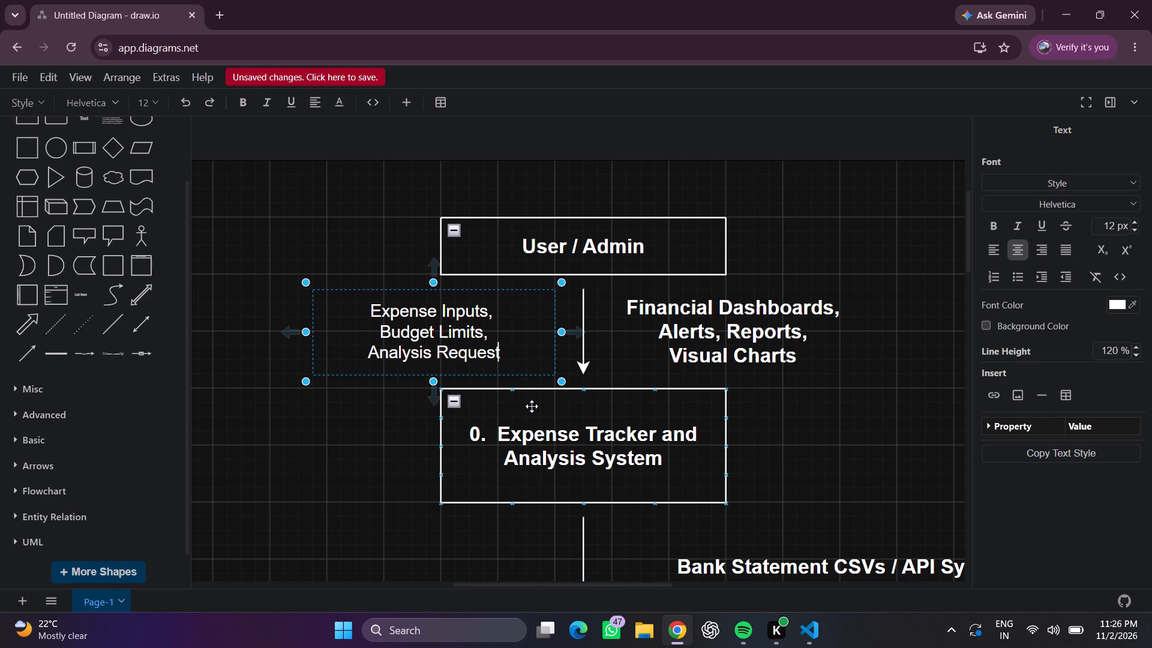
key(s)
click(373, 253)
Apply the Heading 3 text style to the whole Expense Inputs, Budget Limits, Analysis Requests label.
double_click(463, 358)
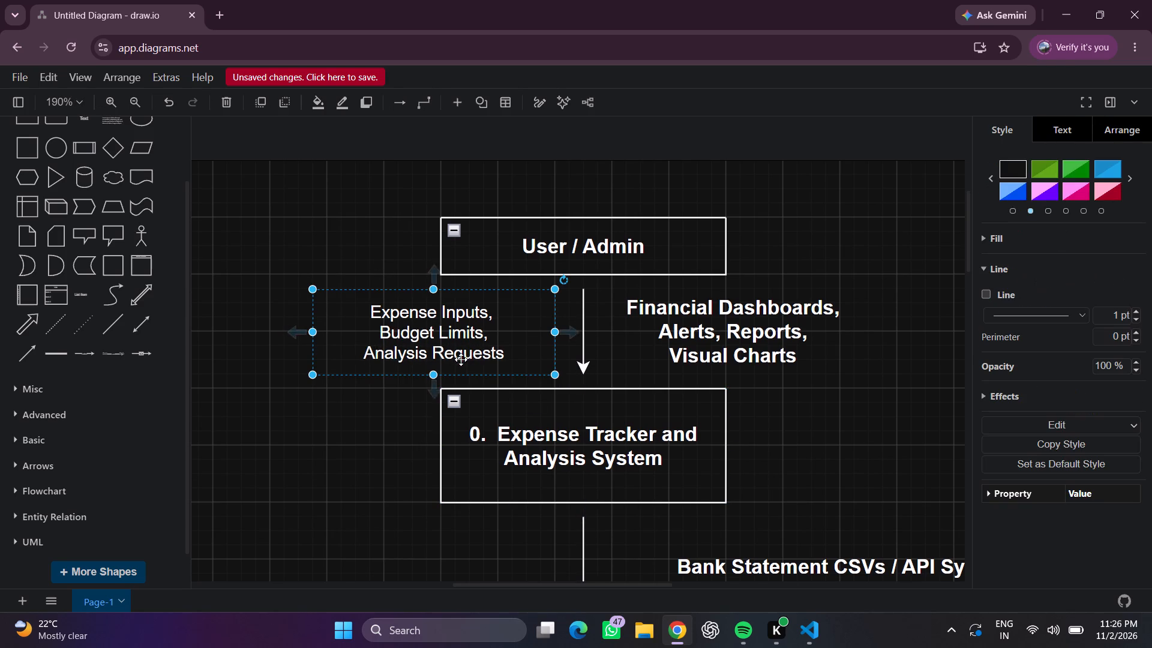
double_click(455, 337)
click(1073, 185)
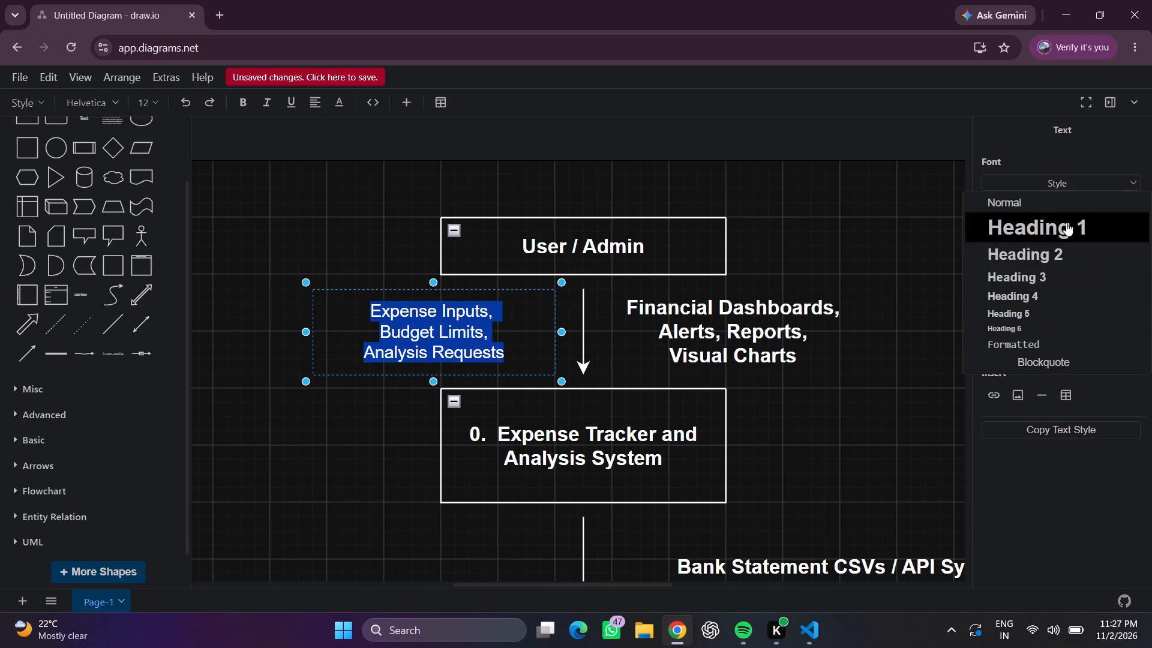
click(1055, 277)
click(907, 250)
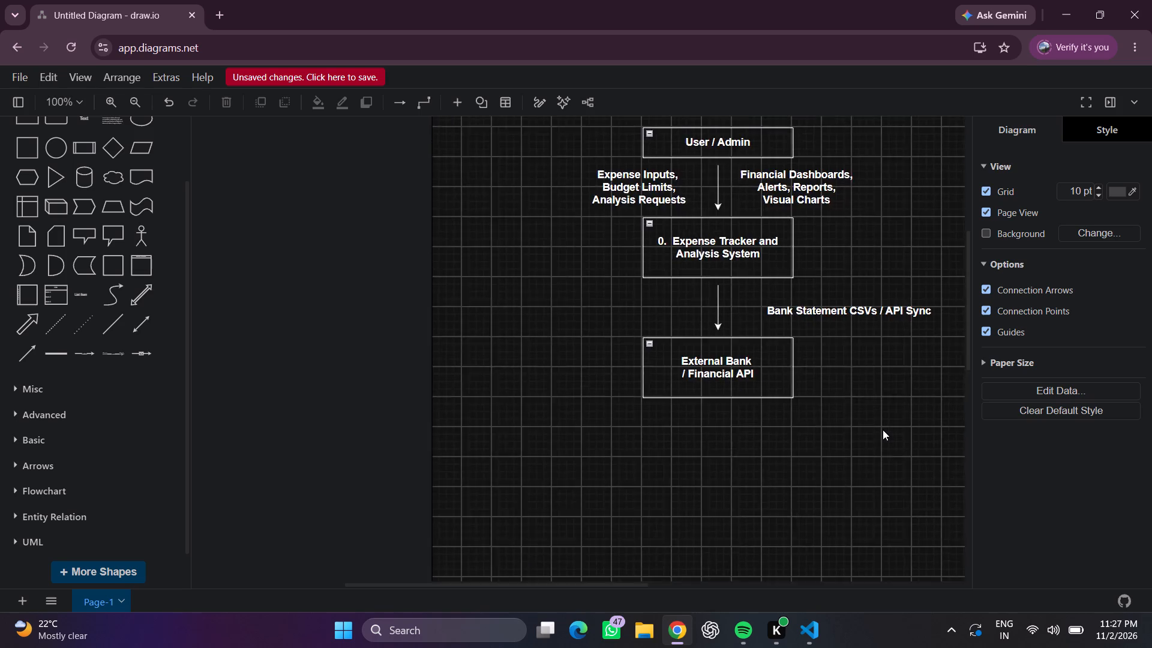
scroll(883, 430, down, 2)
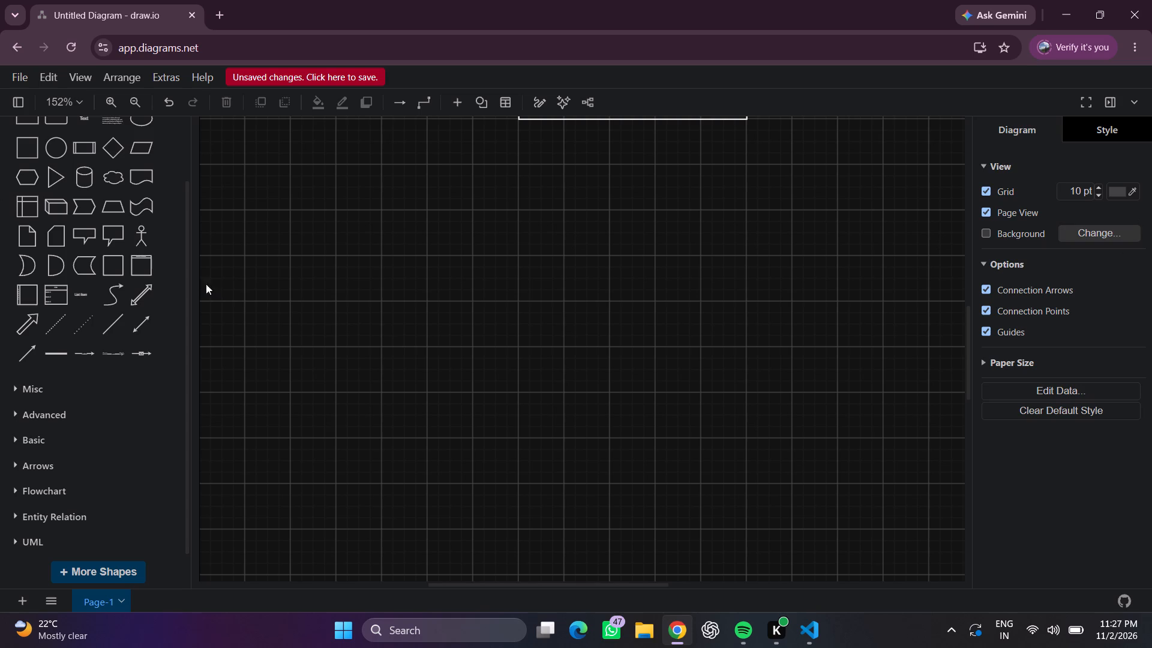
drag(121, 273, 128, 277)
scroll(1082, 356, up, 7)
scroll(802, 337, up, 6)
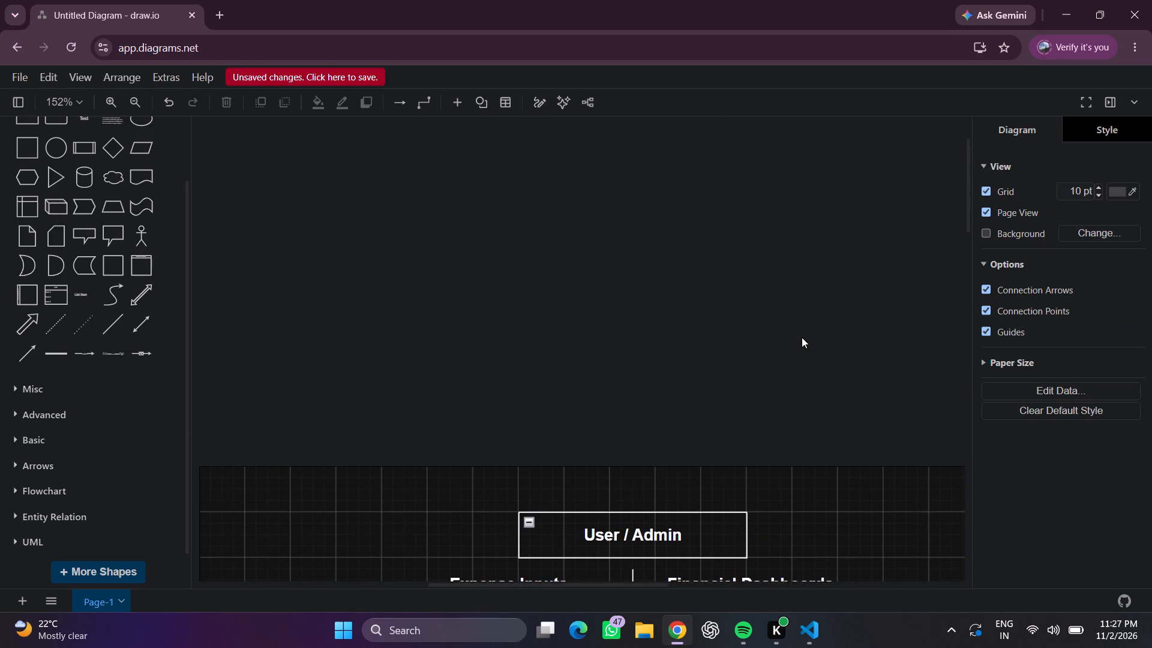
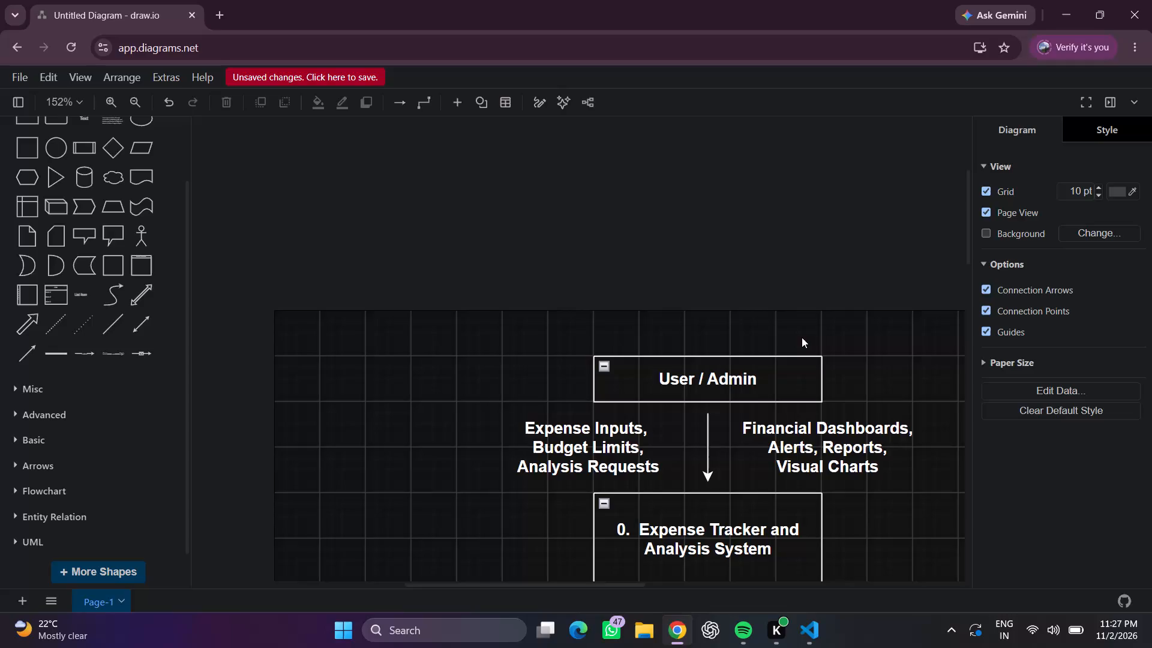
Insert a container box beside the User / Admin box at 40, 40 and resize it to the User / Admin box's height.
scroll(802, 337, down, 1)
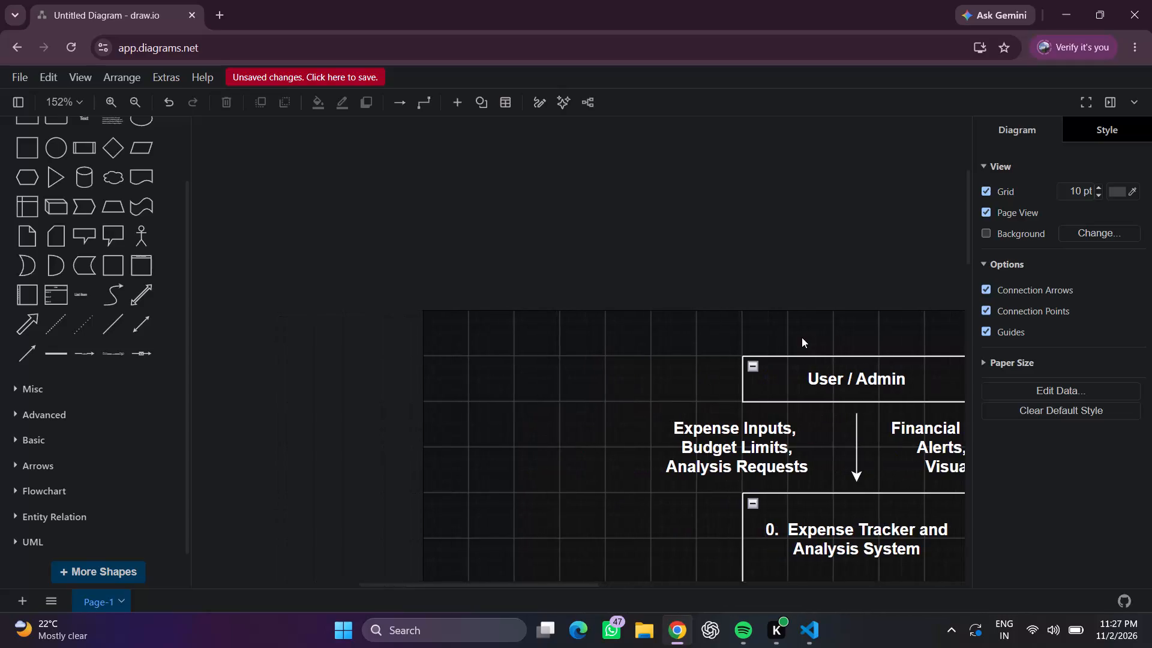
scroll(802, 337, down, 2)
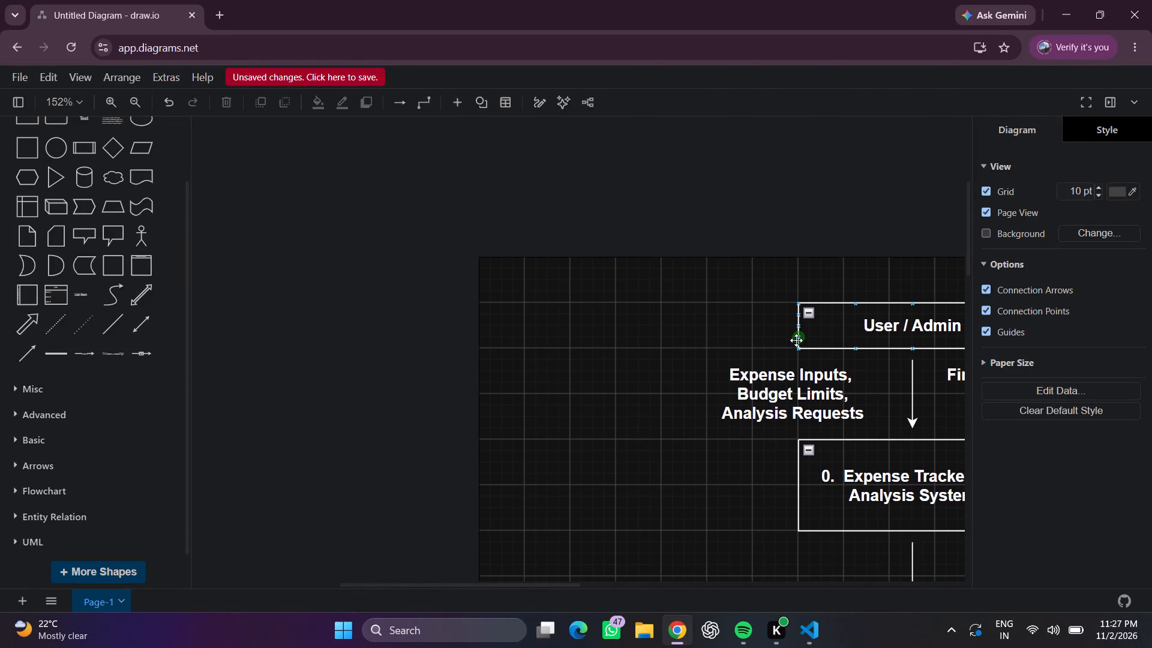
scroll(458, 349, left, 2)
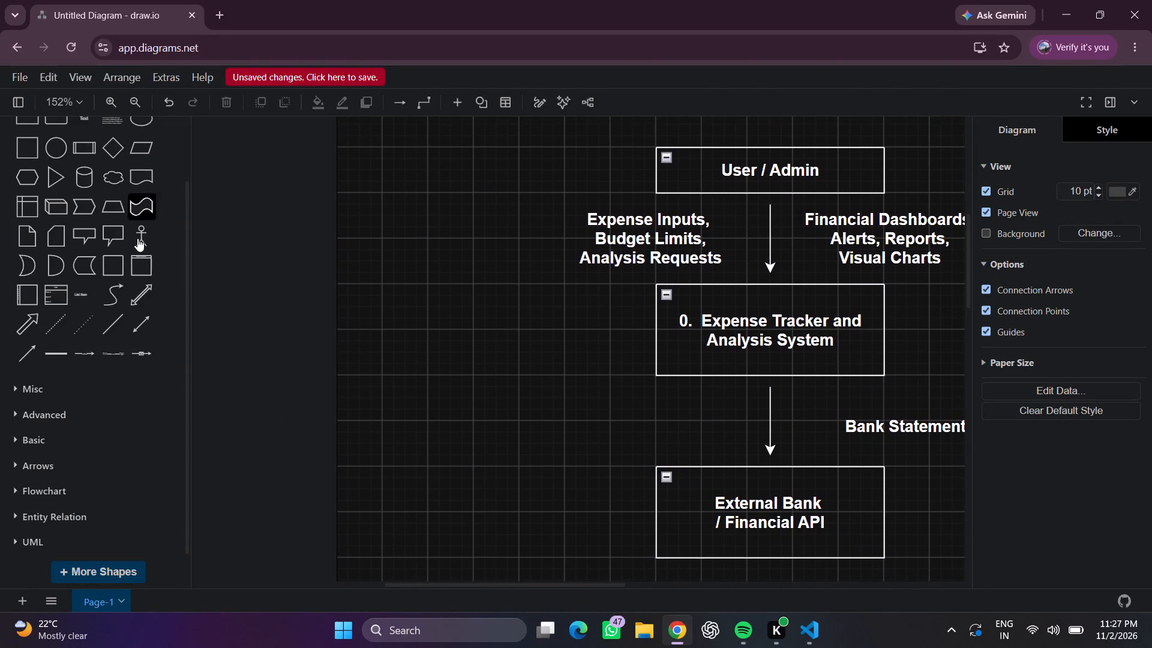
click(107, 266)
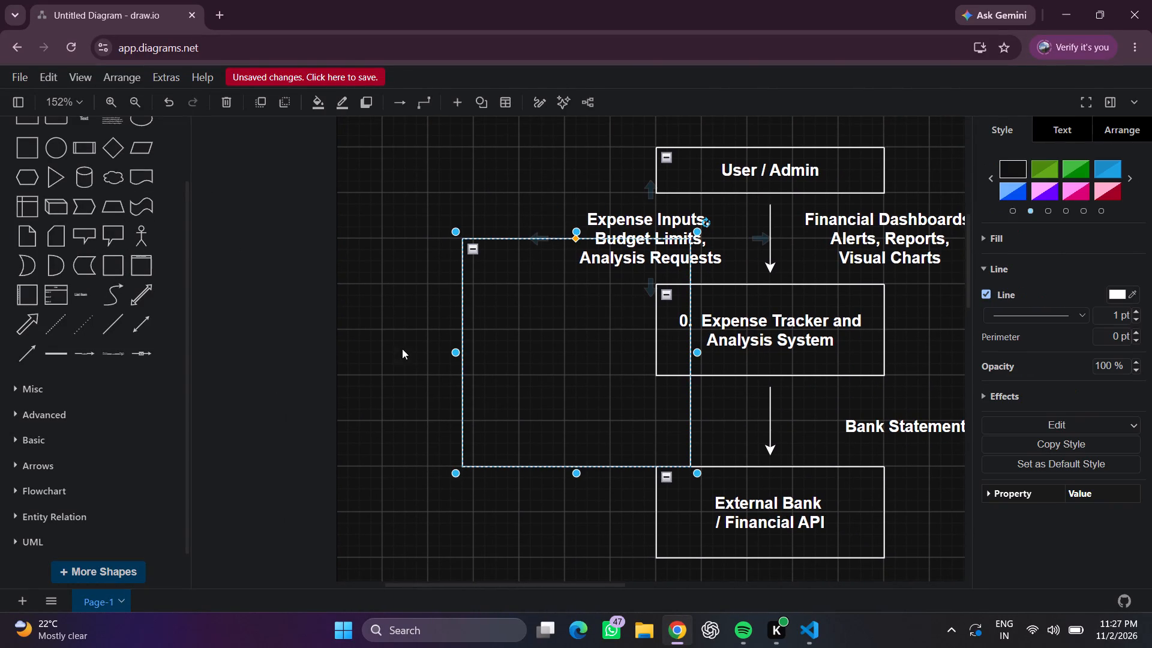
drag(458, 353, 388, 343)
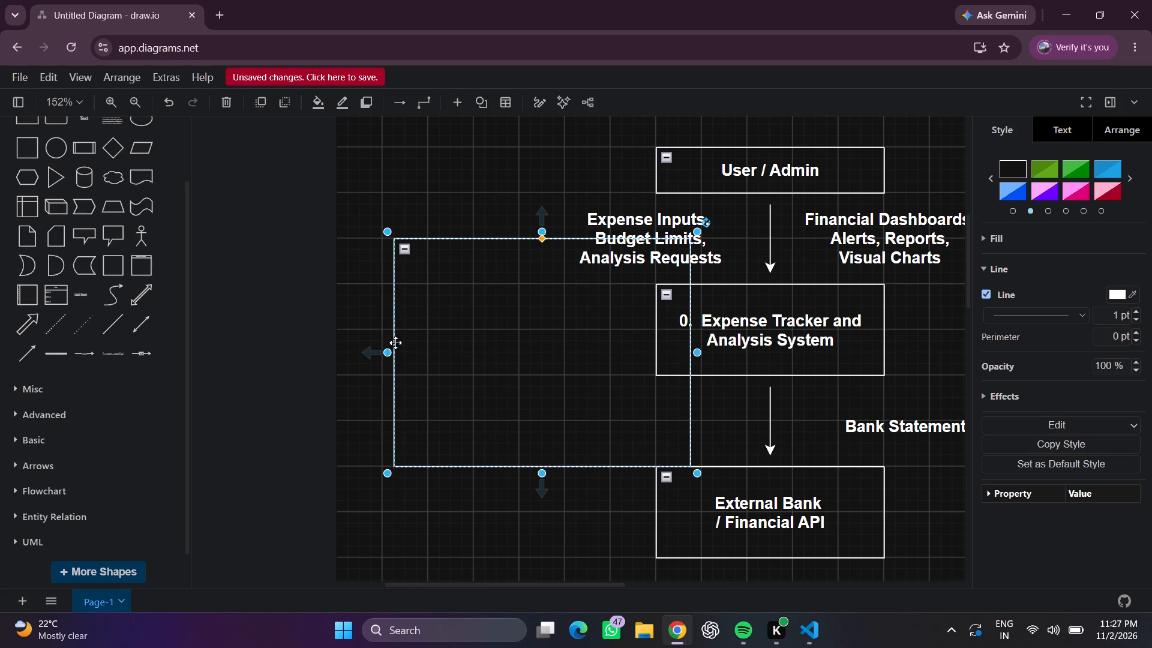
drag(394, 355, 388, 353)
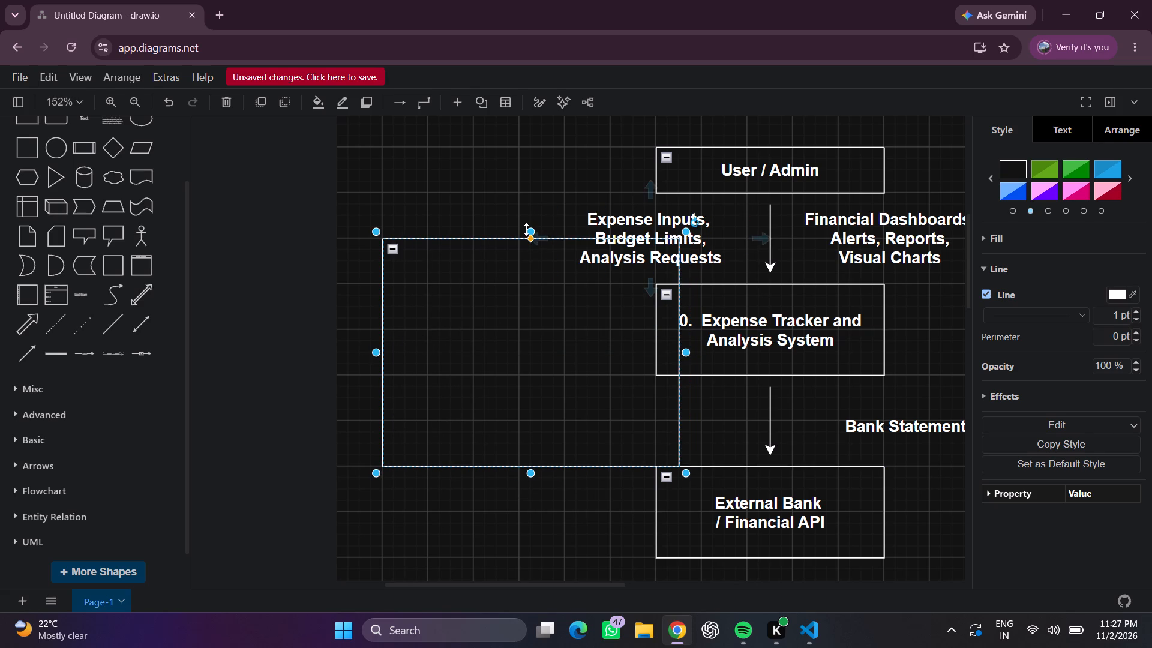
drag(530, 230, 521, 146)
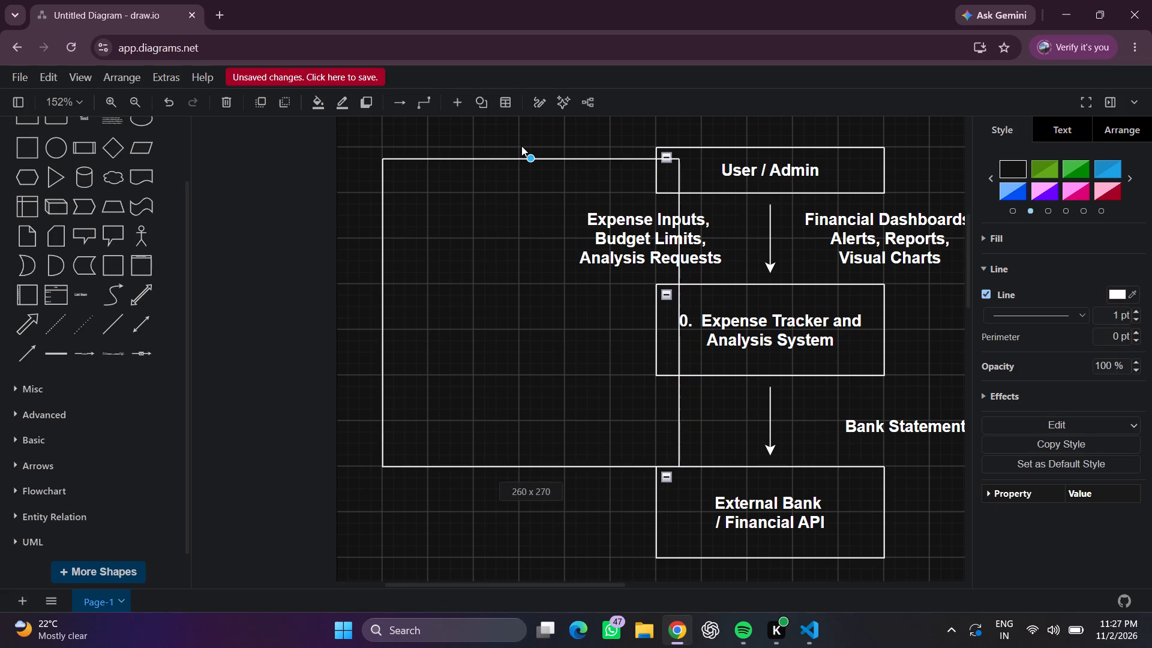
drag(521, 146, 521, 143)
drag(684, 304, 672, 305)
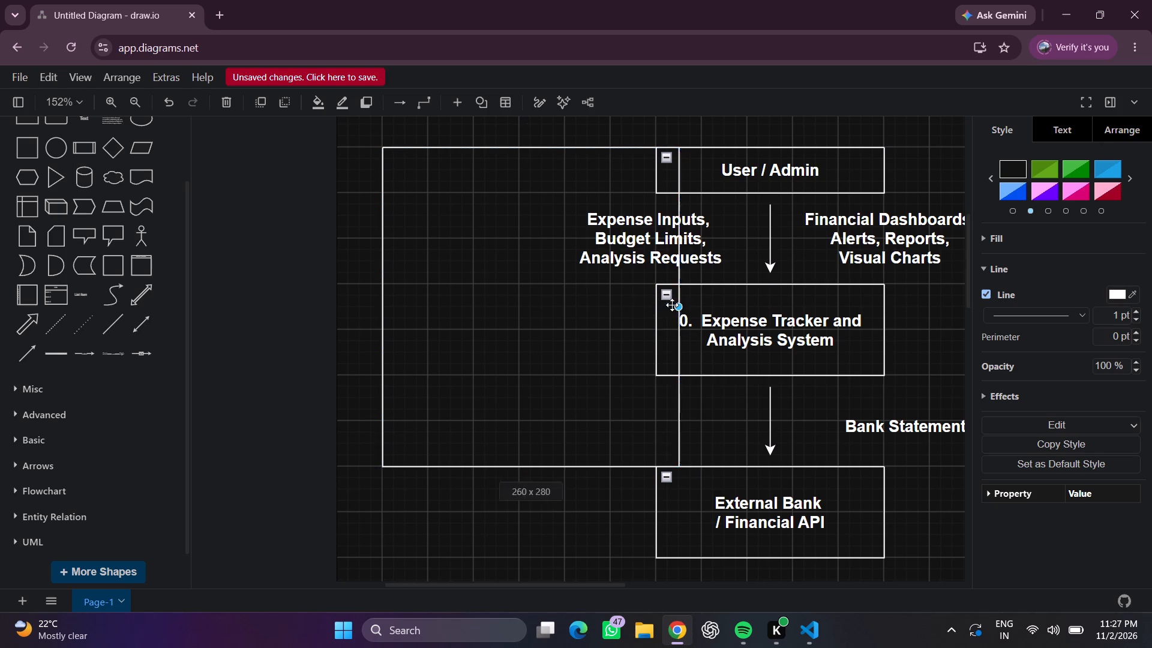
drag(672, 305, 565, 305)
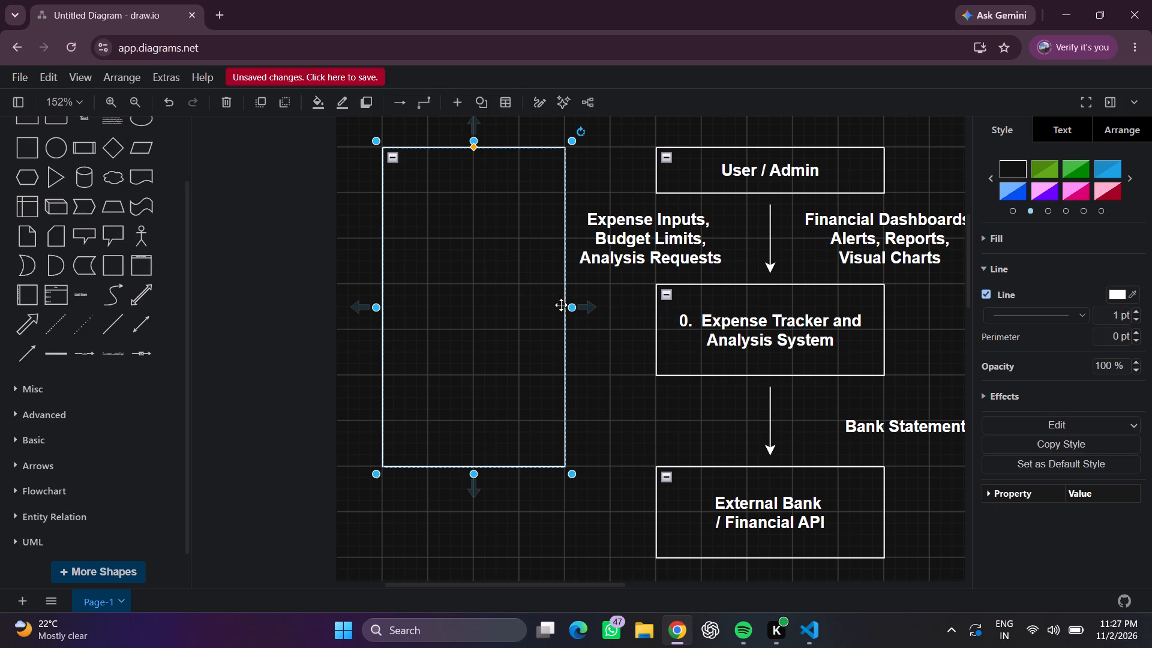
drag(473, 469, 488, 424)
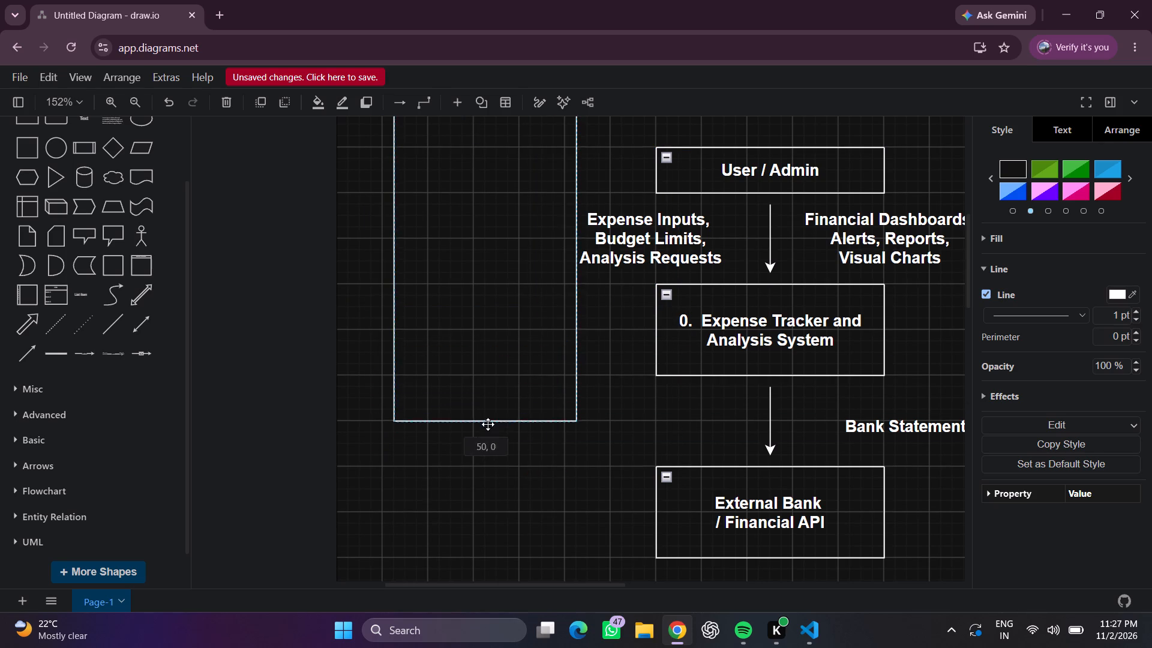
drag(488, 424, 470, 464)
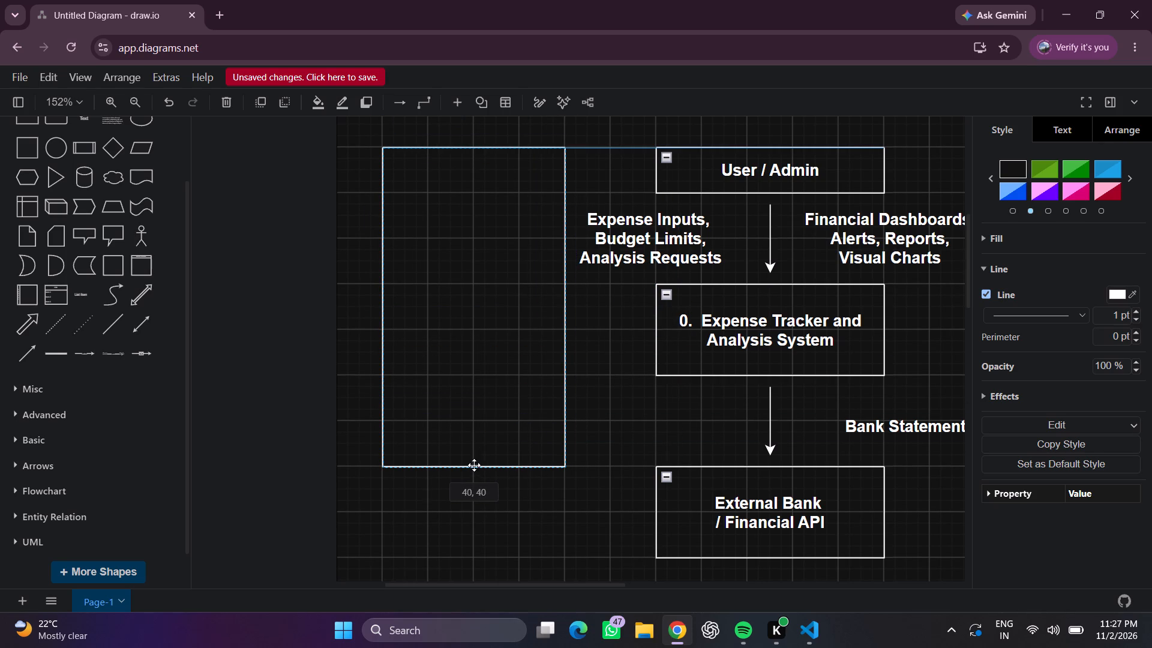
drag(475, 473, 491, 202)
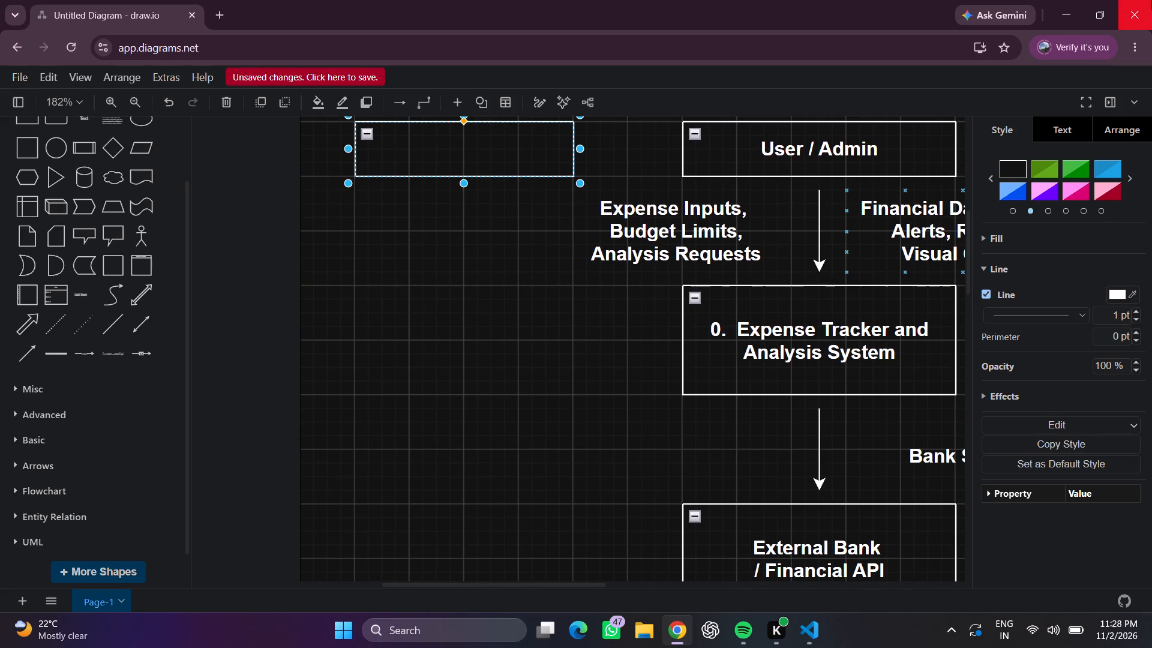
Add a text element inside the new empty box and stretch it across most of the box, matching its full height.
scroll(28, 410, up, 1)
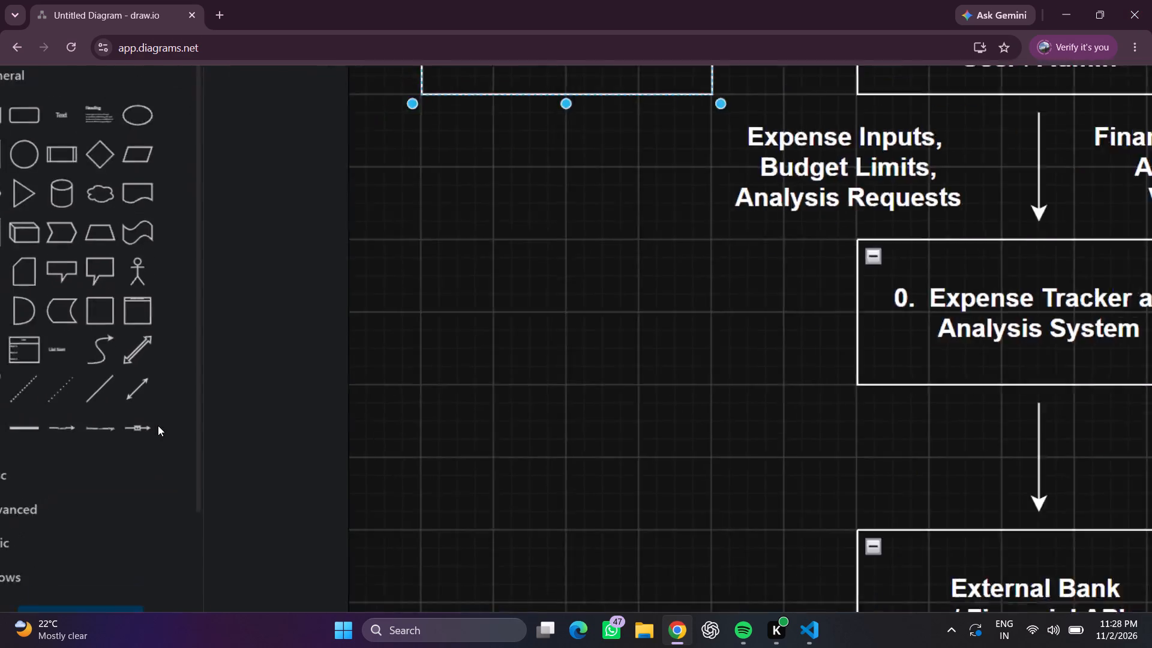
scroll(161, 409, up, 3)
scroll(495, 367, up, 1)
click(494, 294)
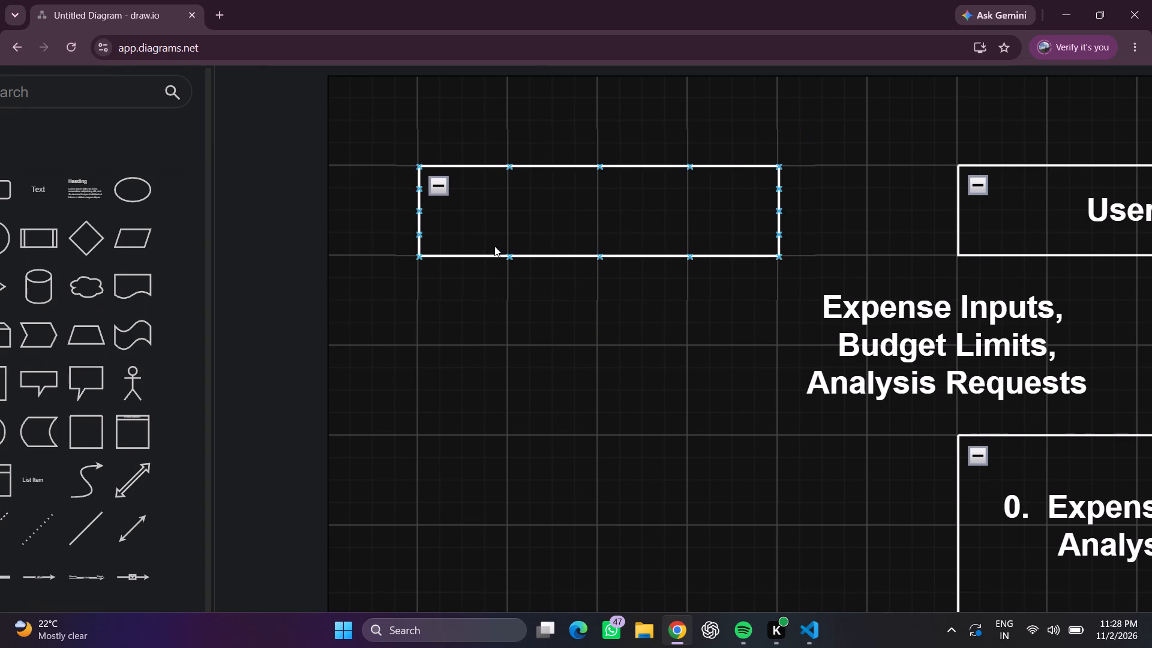
triple_click(476, 223)
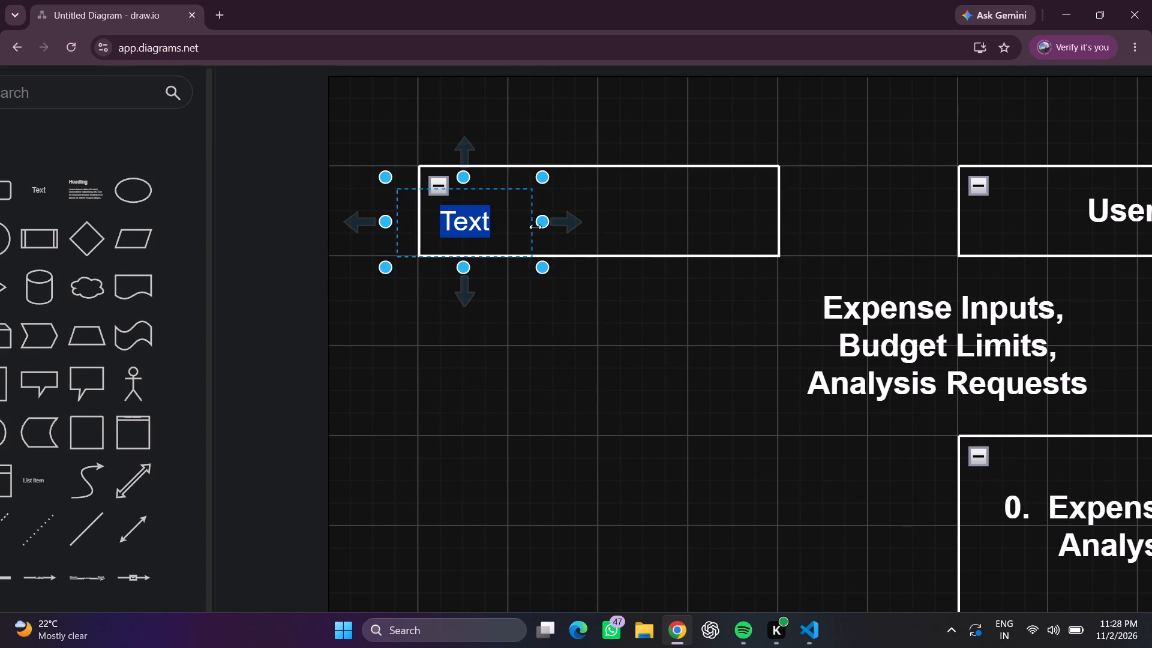
drag(539, 226, 784, 239)
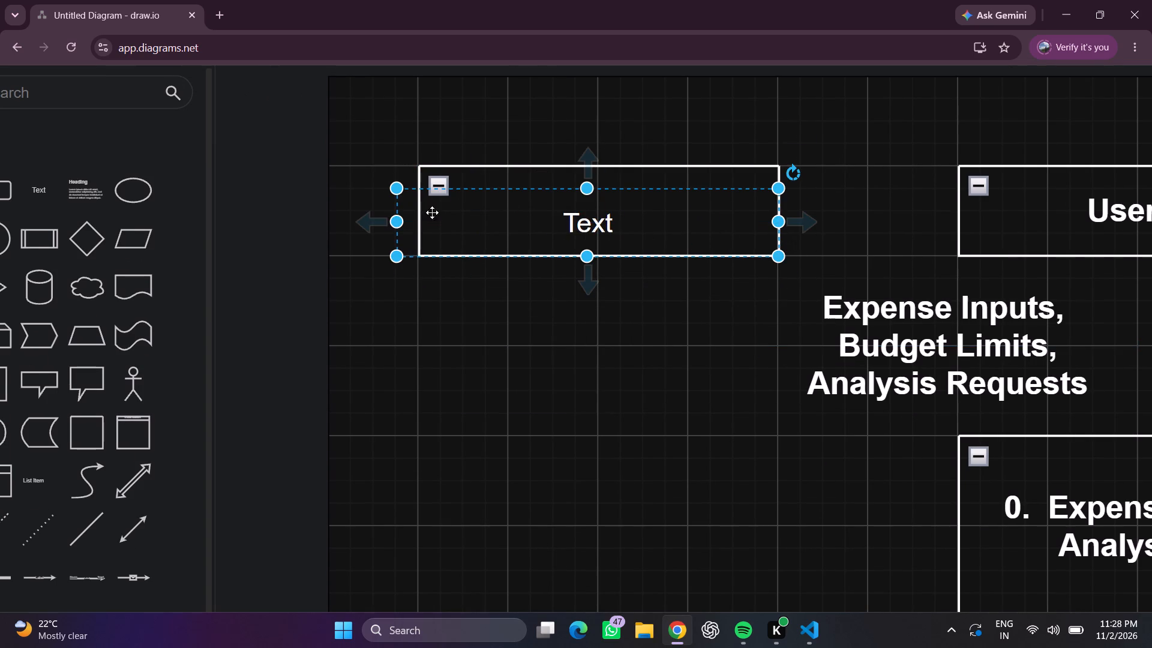
drag(395, 222, 422, 223)
drag(595, 189, 600, 175)
drag(415, 207, 446, 209)
click(424, 208)
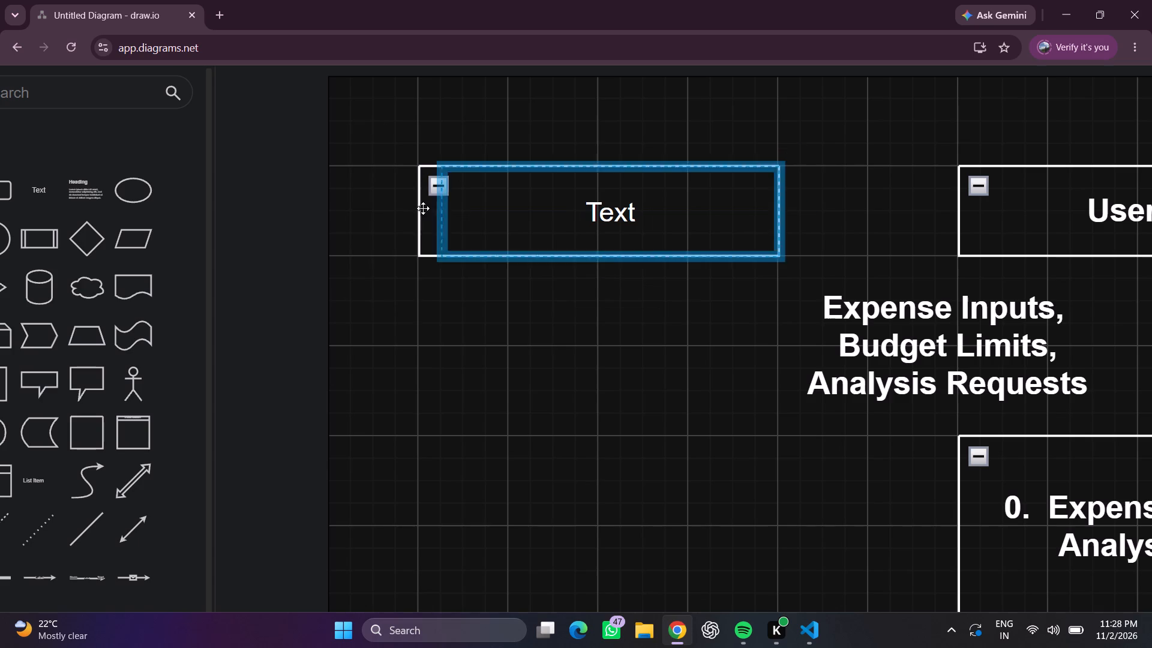
Move the new box to the page's left edge at 0, 40 and widen it to match the User / Admin box's width.
click(463, 97)
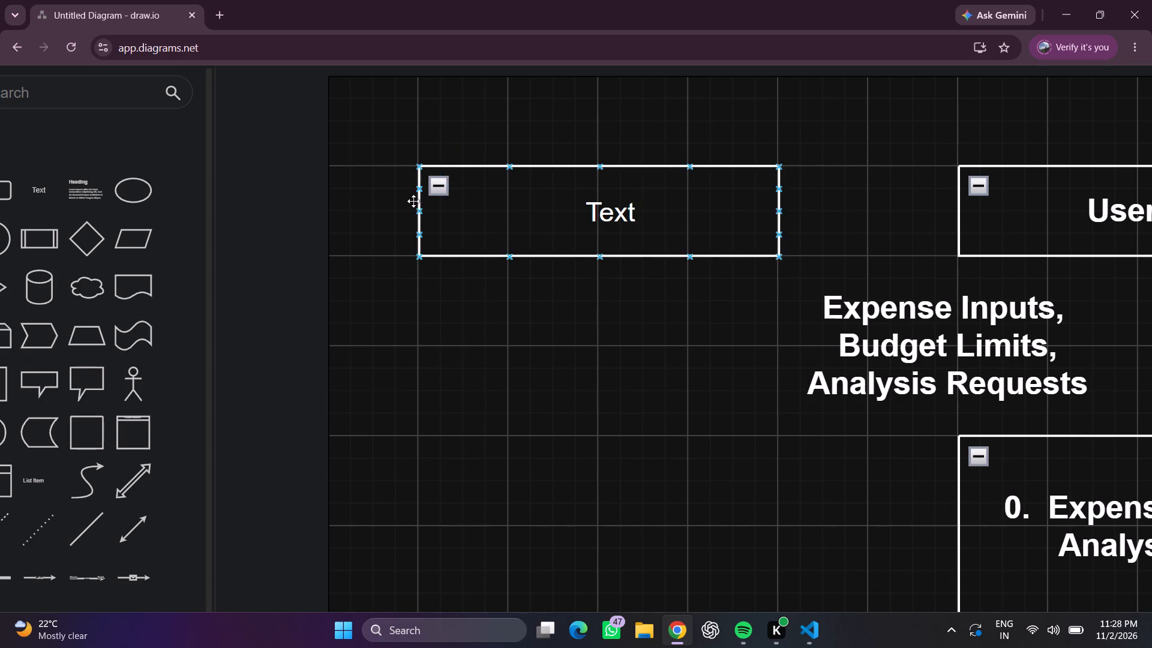
click(416, 203)
click(416, 213)
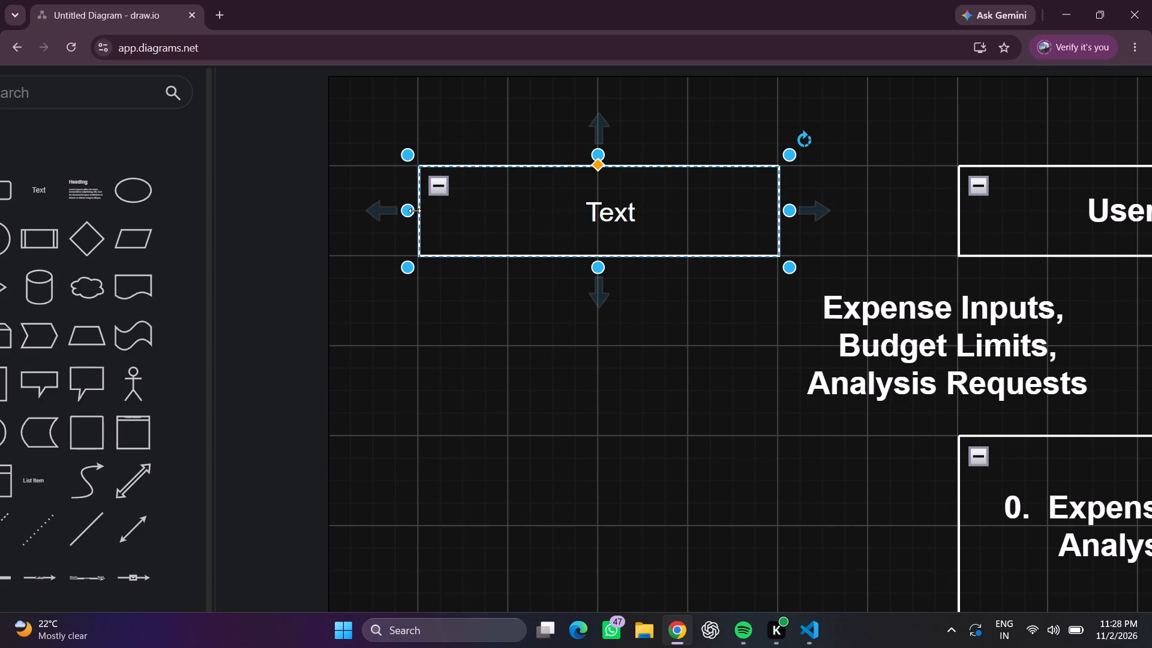
drag(413, 211, 331, 208)
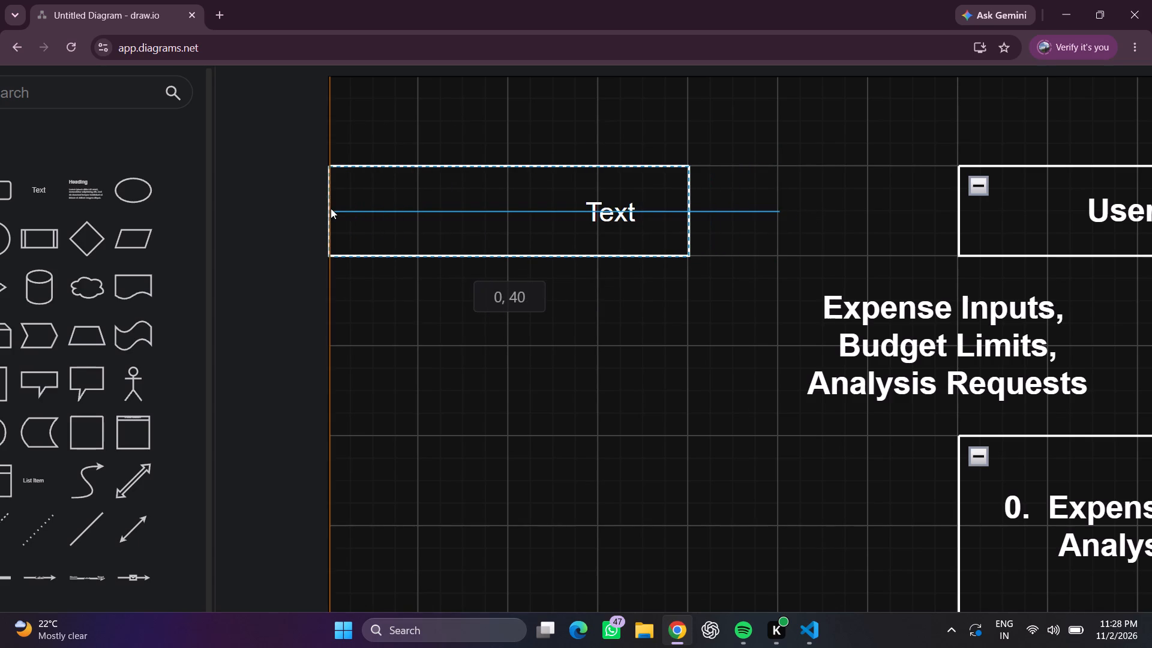
drag(331, 208, 332, 208)
drag(700, 211, 748, 213)
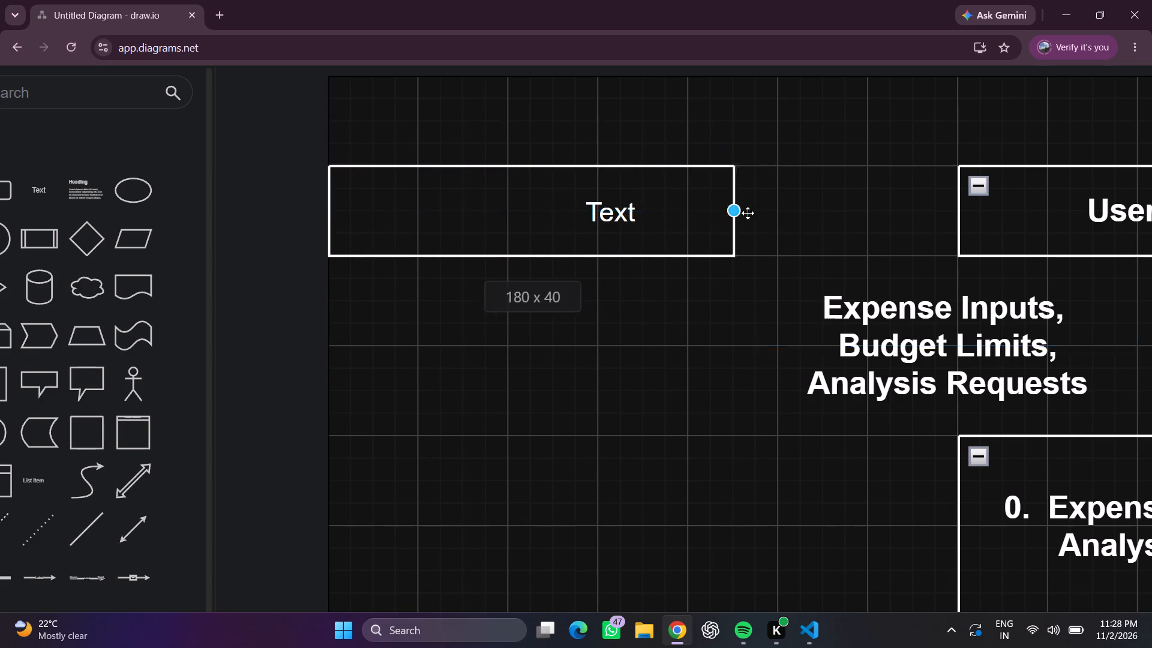
drag(748, 213, 779, 218)
Extend the text element leftward to span the full width of the widened box.
click(663, 210)
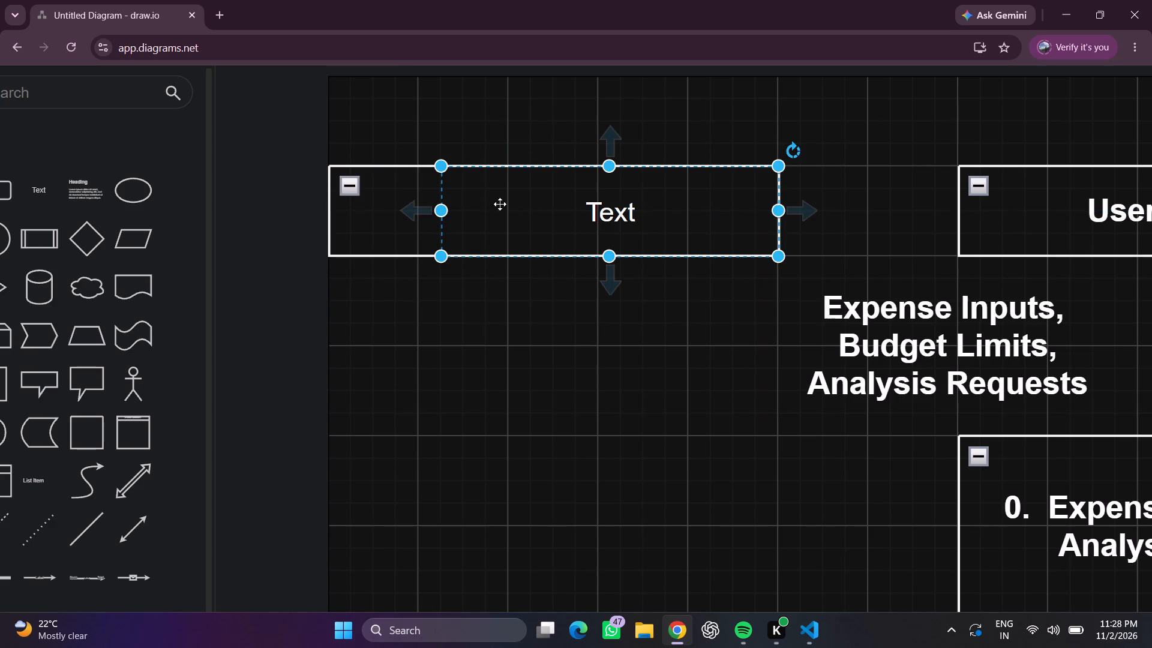
drag(438, 209, 339, 202)
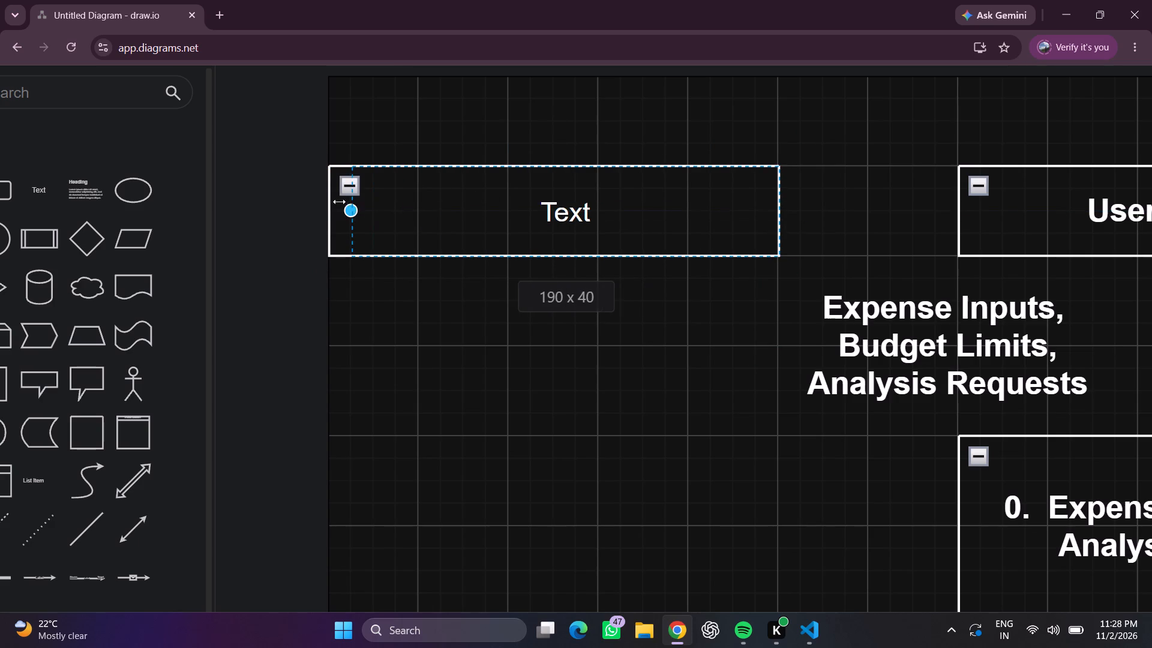
drag(339, 202, 335, 201)
Replace the placeholder text in the new box with "Data Flow Diagram".
click(566, 130)
double_click(550, 194)
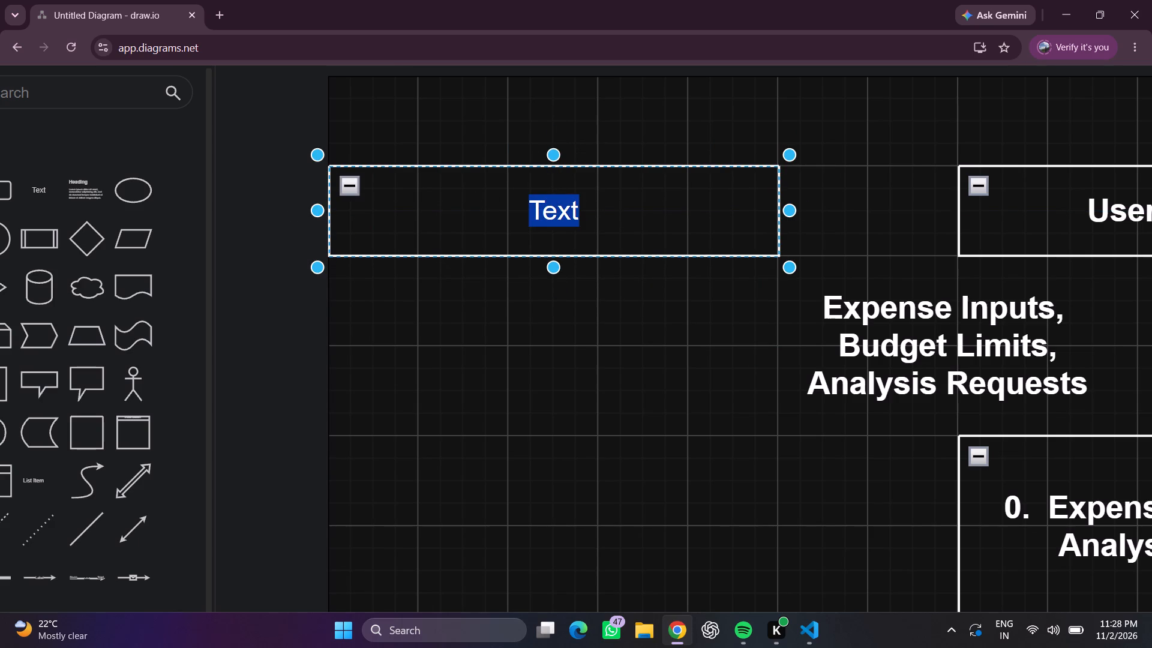
key(BackSpace)
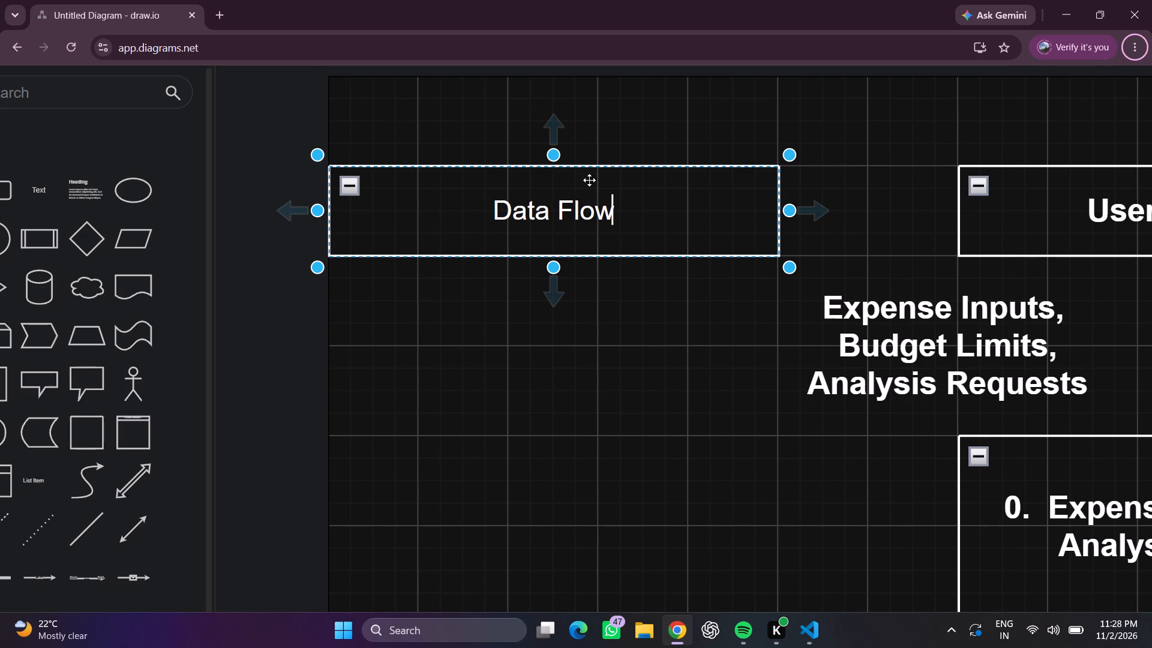
click(594, 194)
key(Down)
key(space)
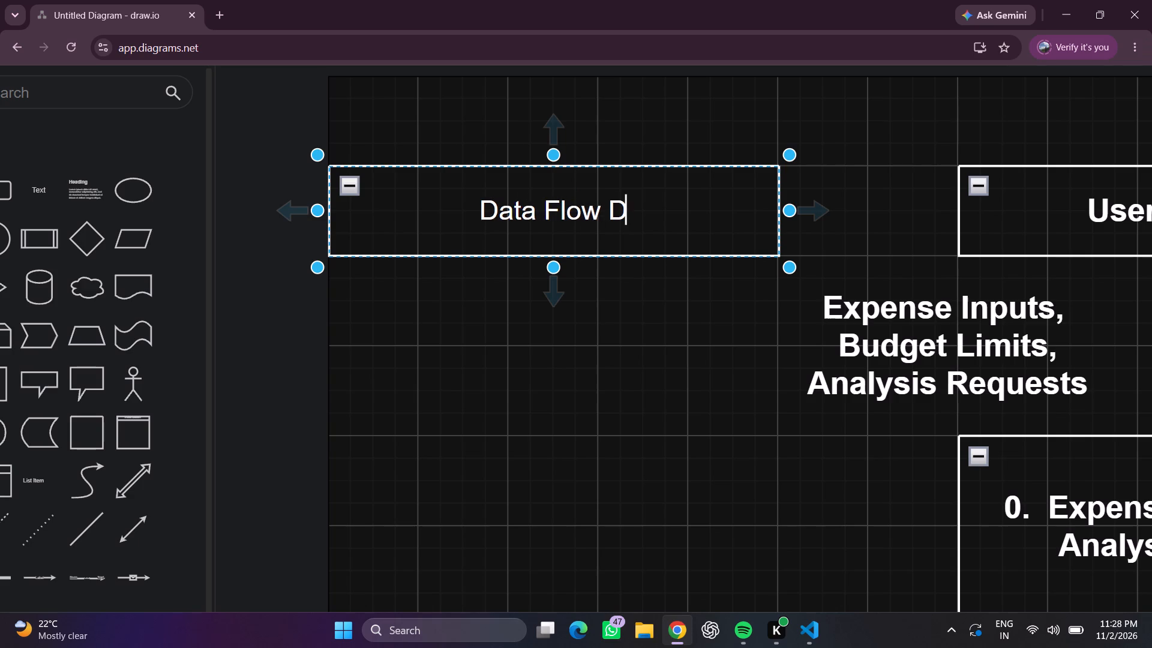
key(BackSpace)
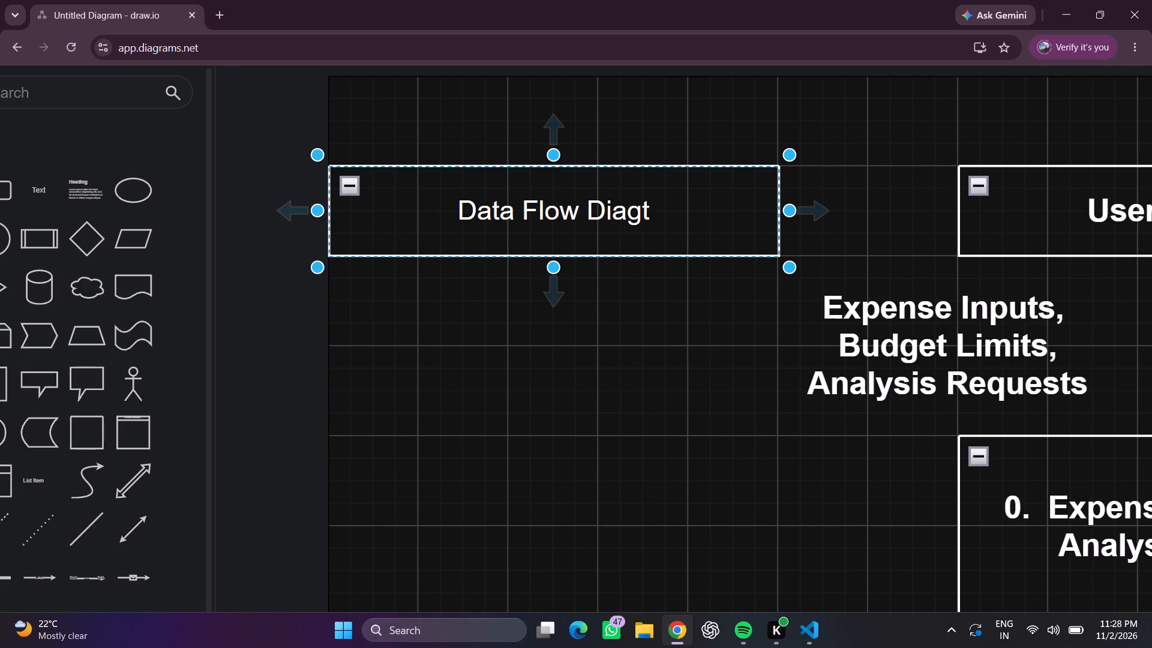
key(BackSpace)
text(ram)
click(467, 532)
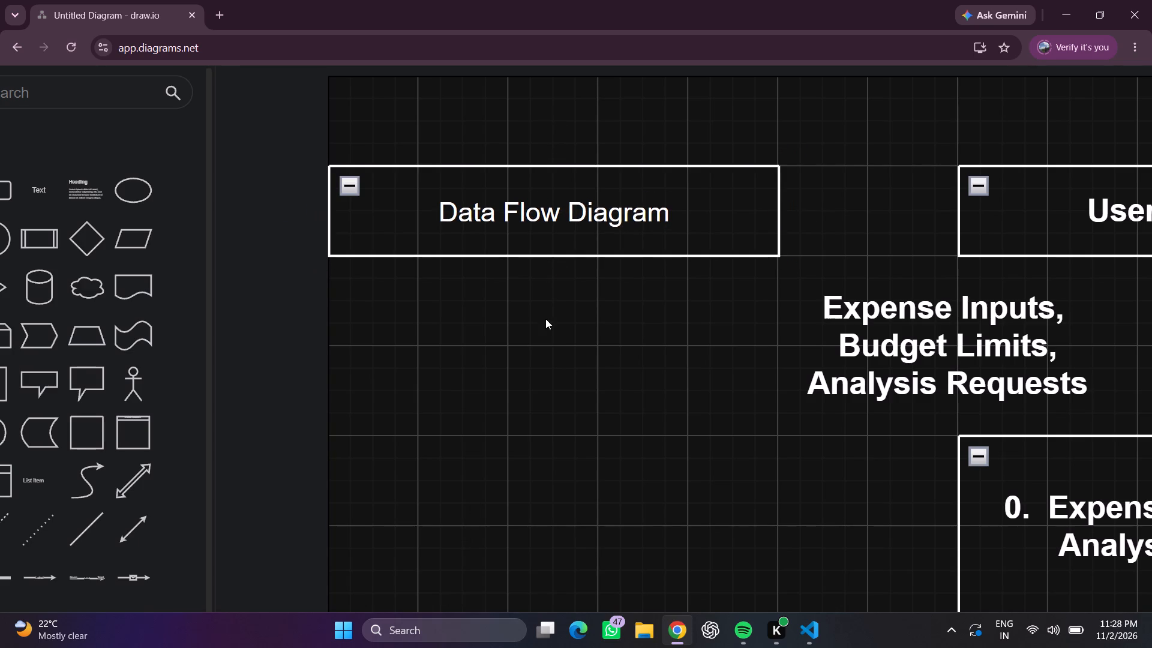
Apply the Heading 3 text style to the Data Flow Diagram title.
double_click(551, 225)
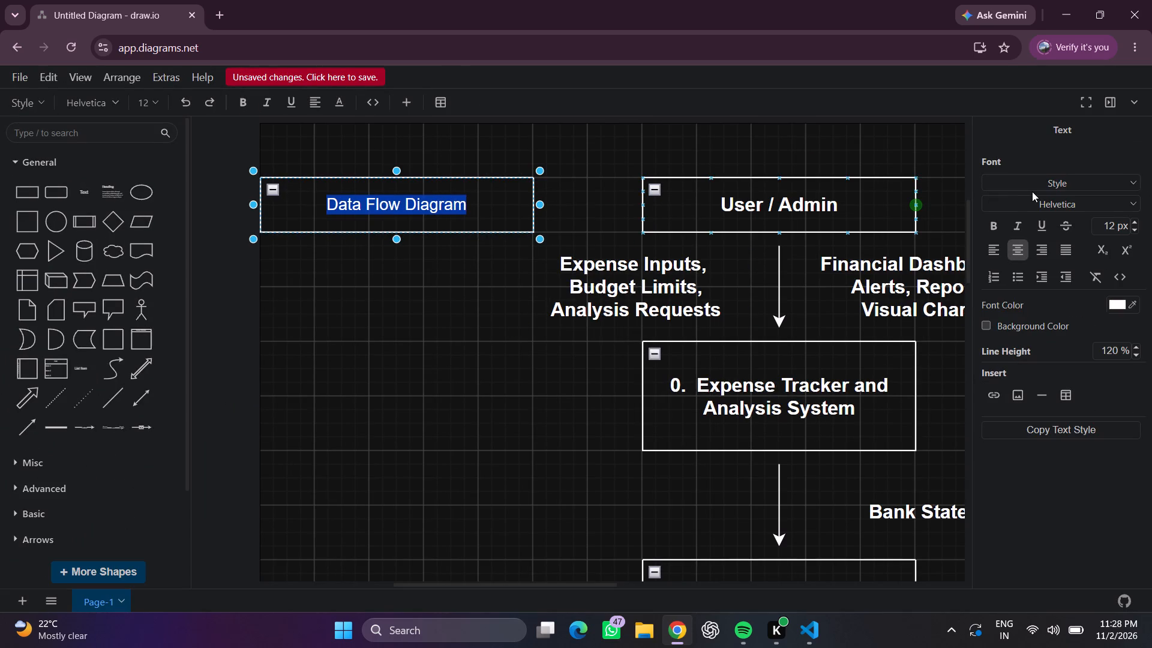
click(1033, 185)
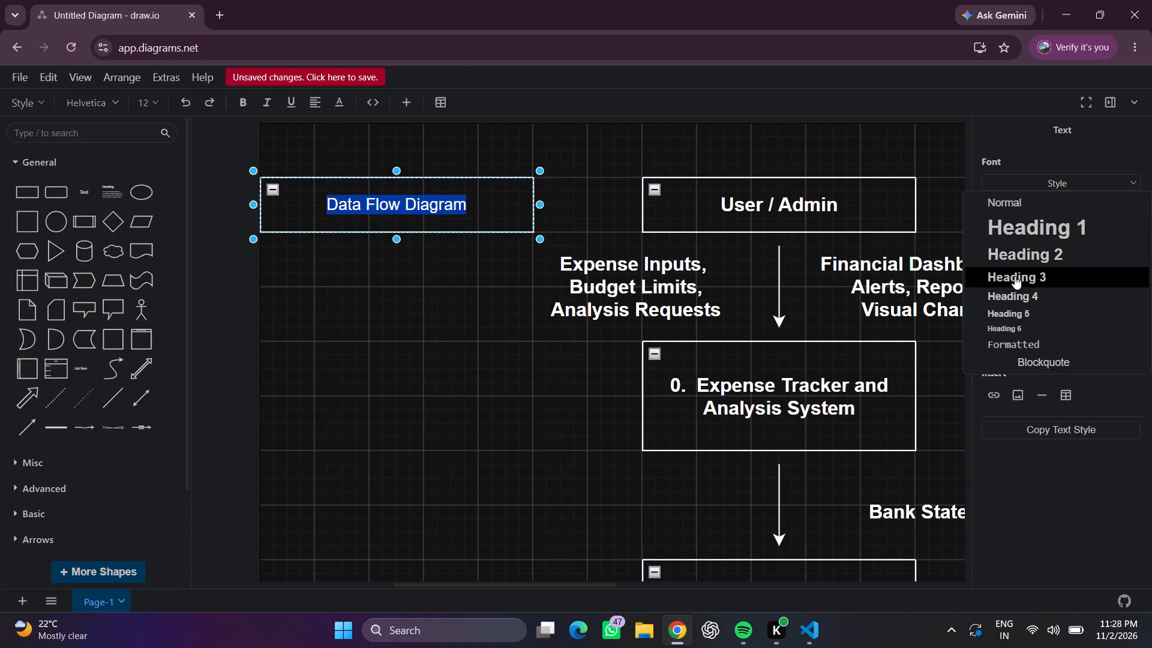
click(1015, 278)
click(457, 340)
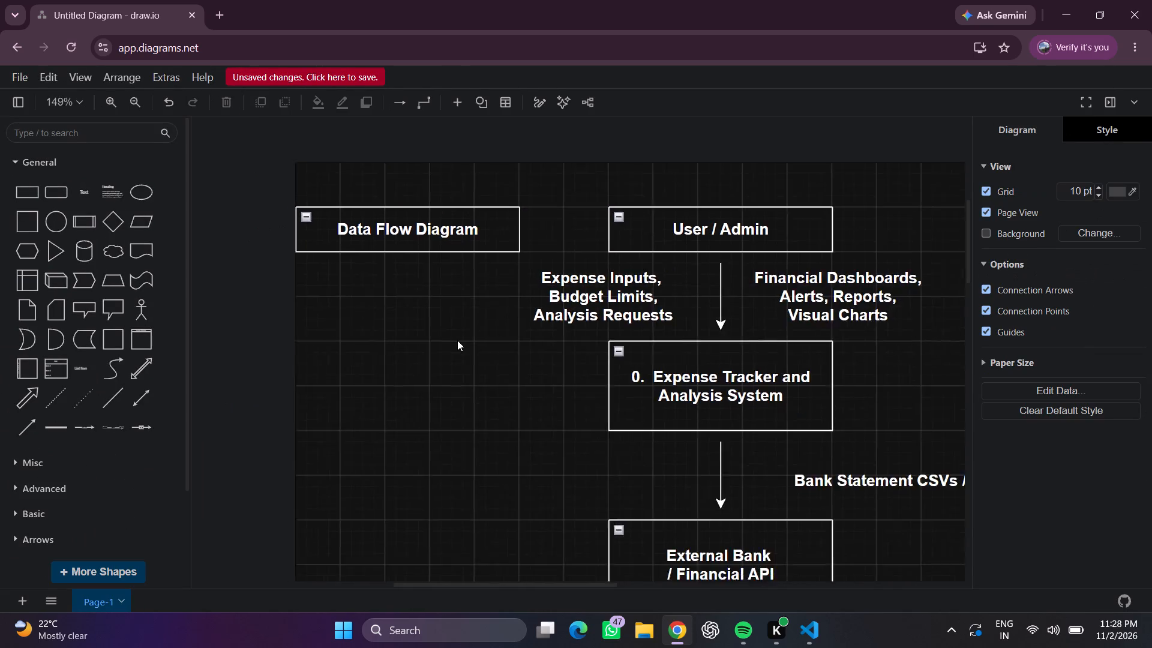
Add a container box and move it to the page's left edge at x 0, aligned with the Data Flow Diagram box.
scroll(457, 340, left, 1)
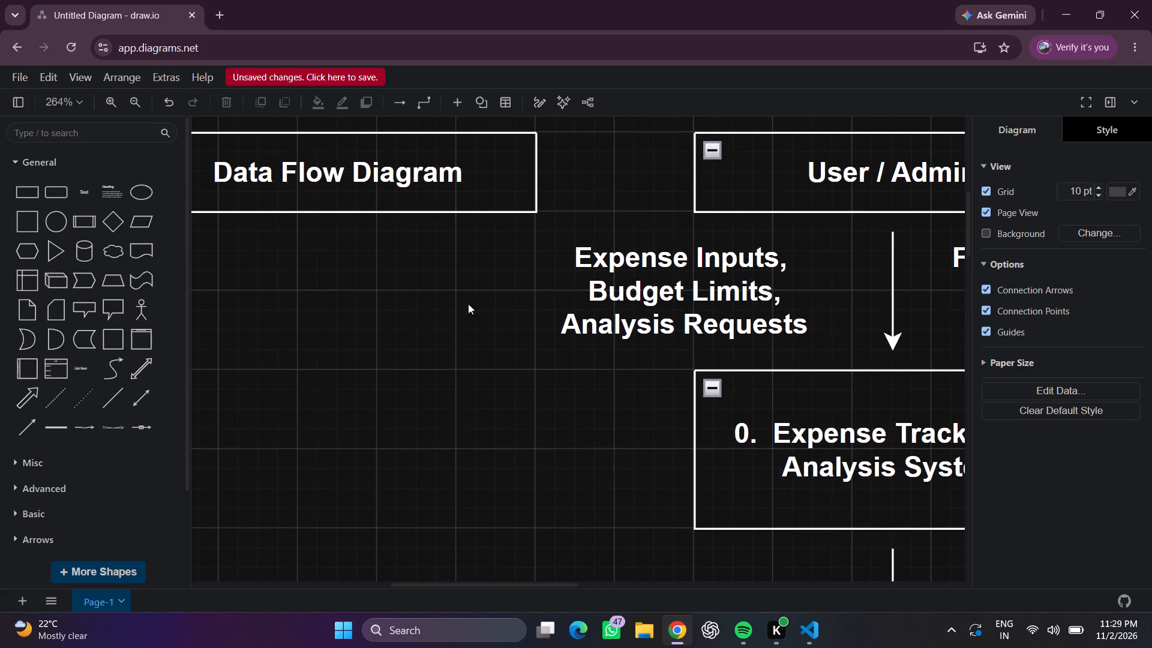
scroll(462, 301, right, 2)
click(104, 349)
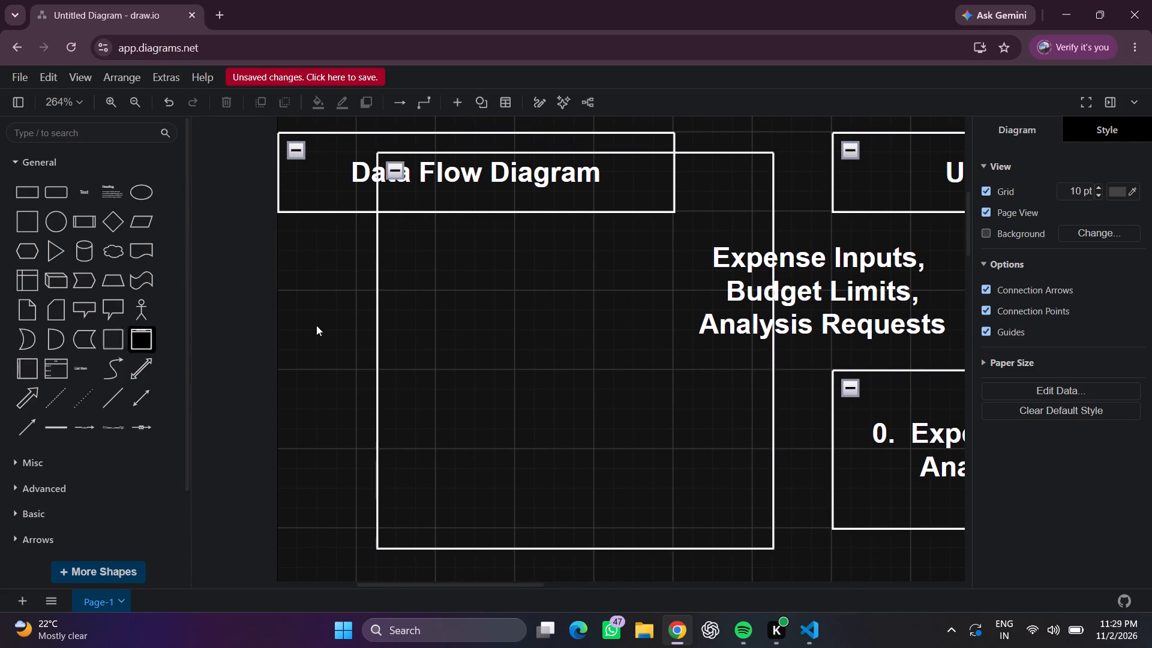
drag(374, 346, 284, 348)
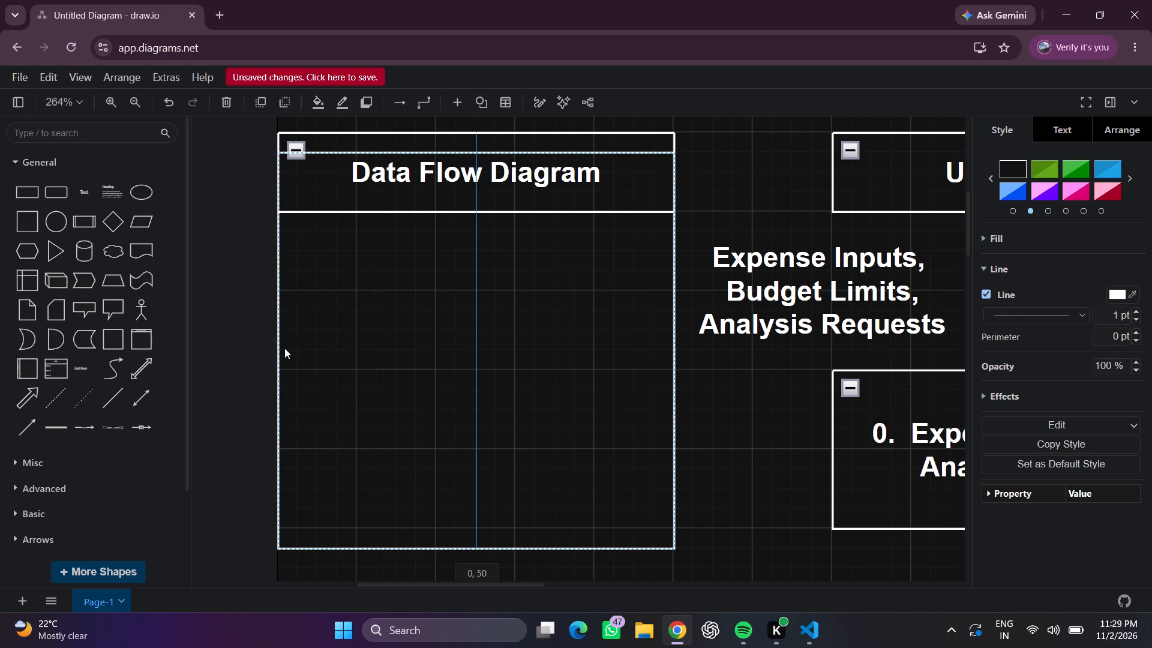
drag(284, 348, 284, 349)
click(478, 129)
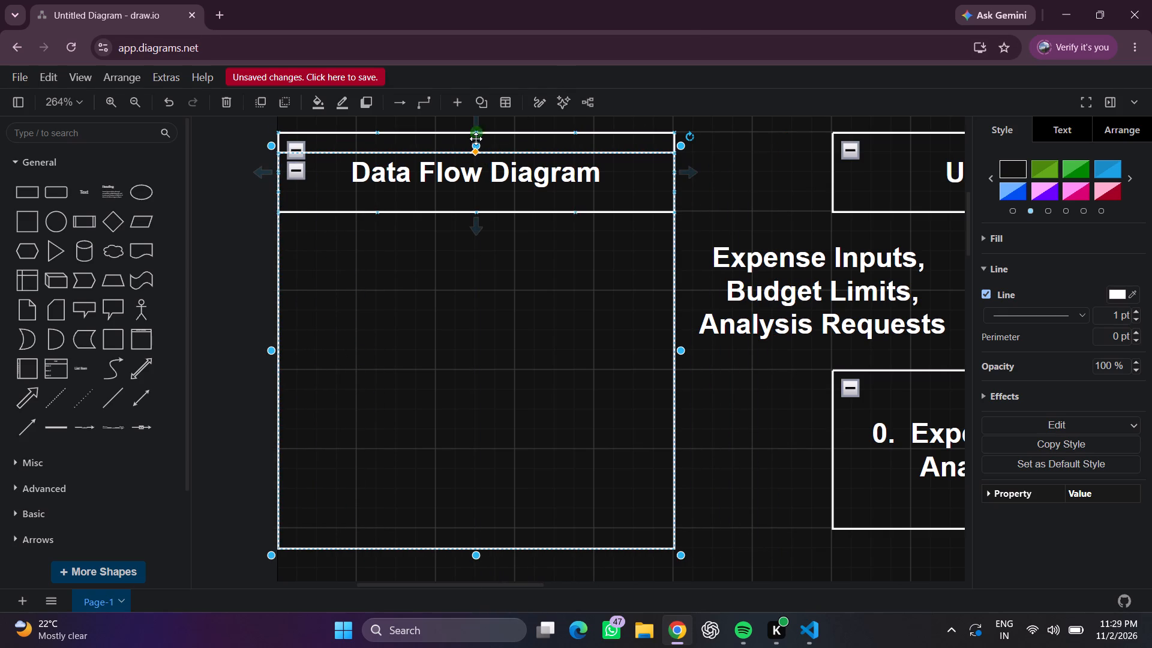
drag(474, 551, 473, 478)
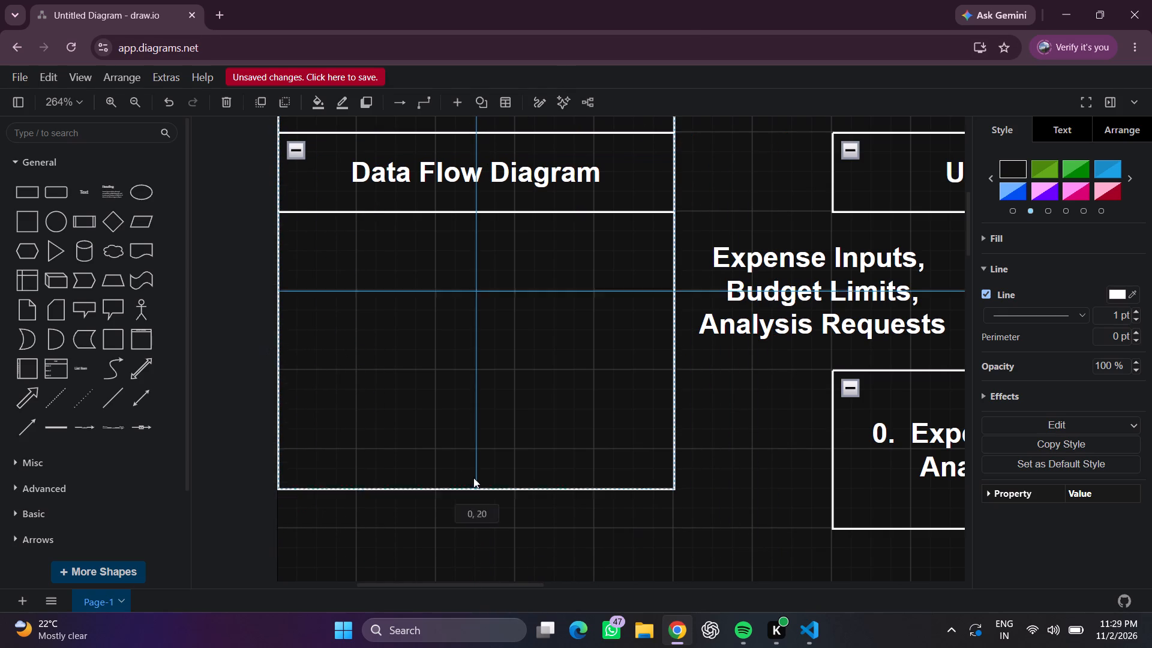
drag(473, 478, 482, 377)
Shrink the new container box from its top edge to 200 x 40 so it sits just below the Data Flow Diagram box.
scroll(468, 254, up, 1)
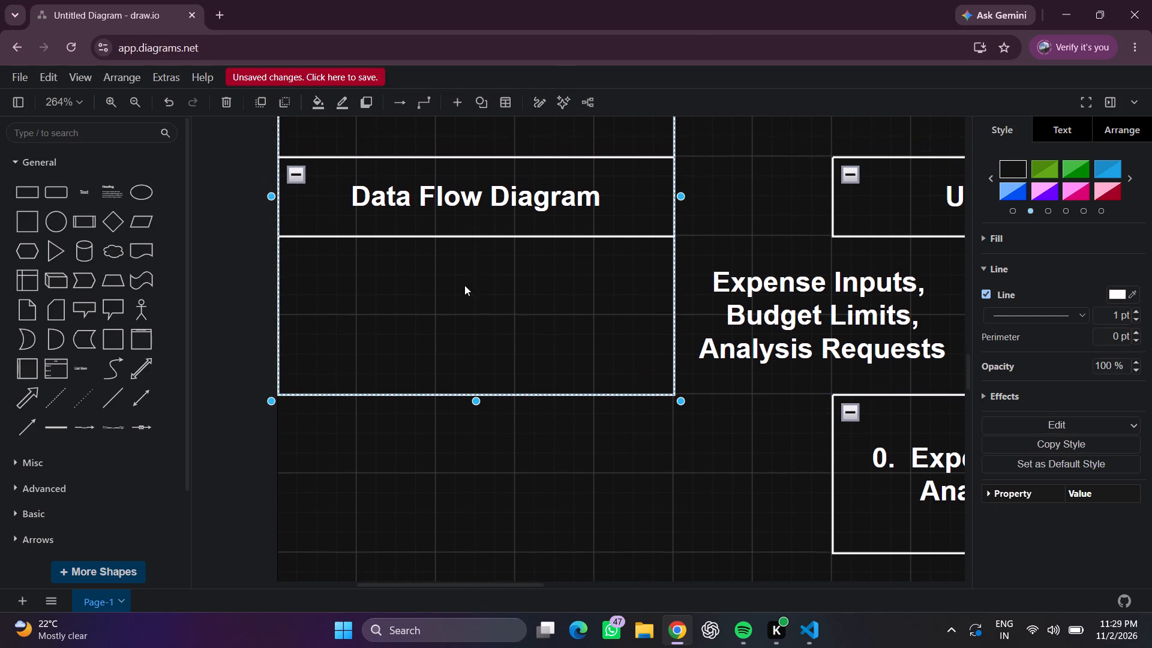
scroll(464, 285, up, 1)
scroll(483, 189, up, 1)
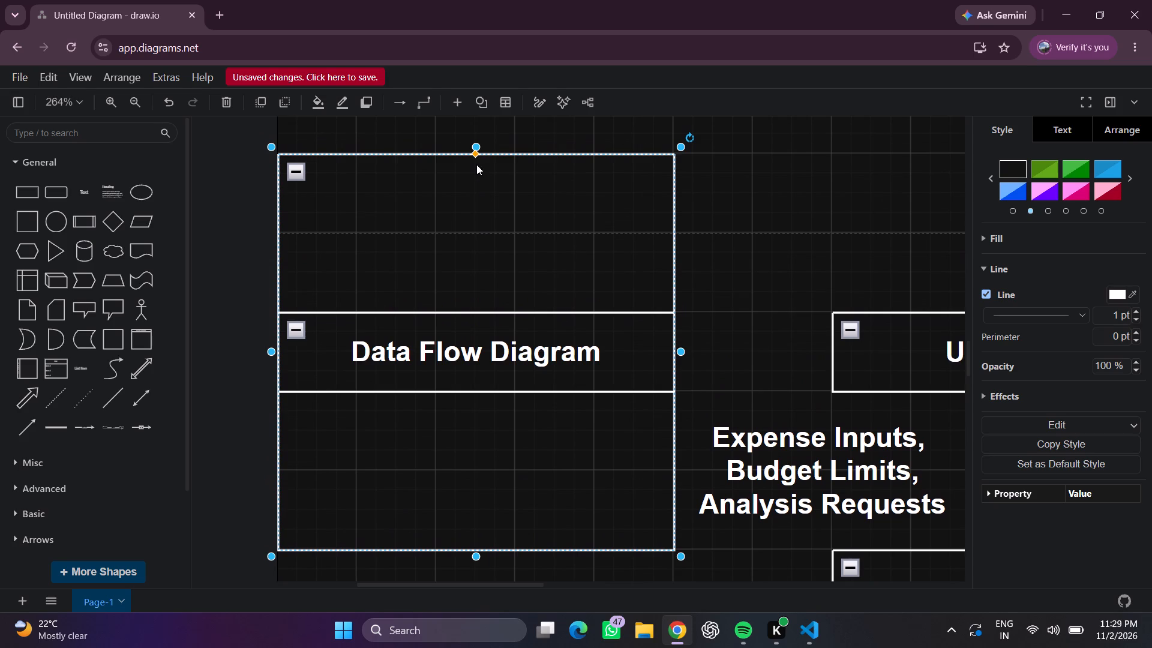
drag(476, 145, 536, 454)
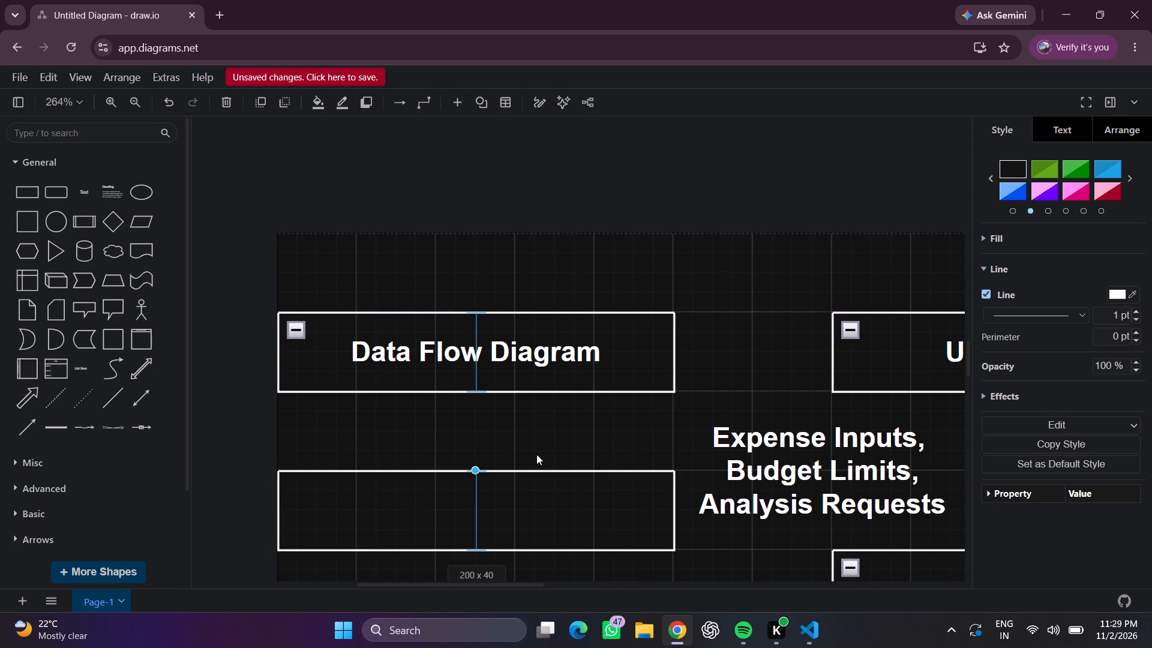
drag(536, 454, 535, 452)
click(564, 201)
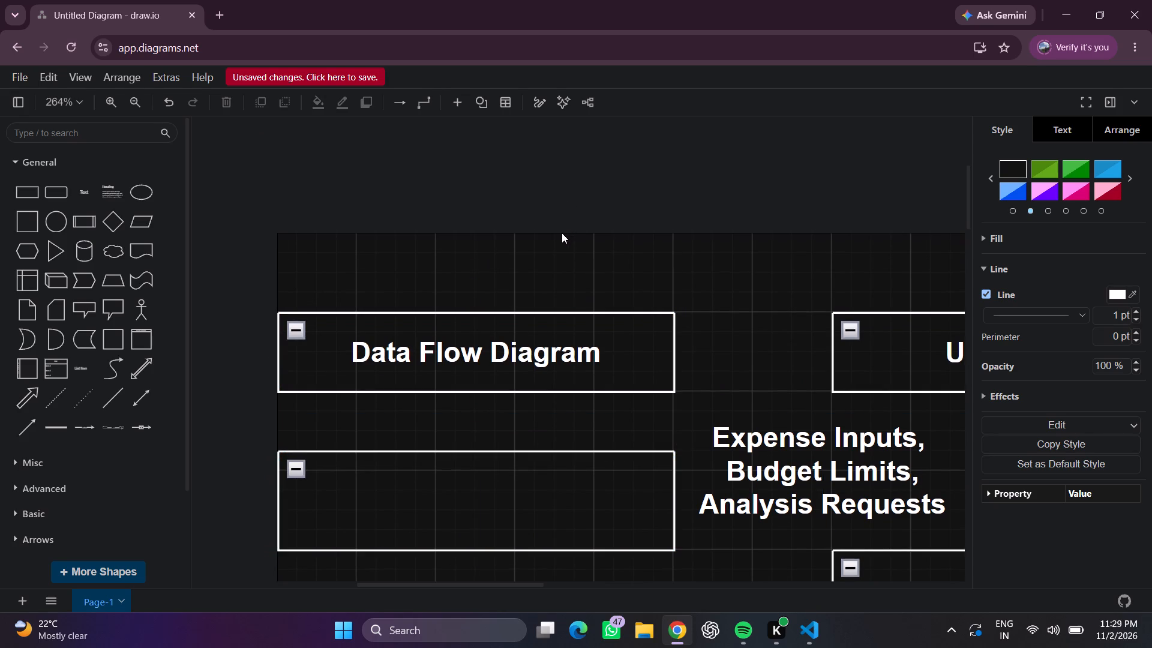
scroll(518, 287, down, 2)
click(496, 346)
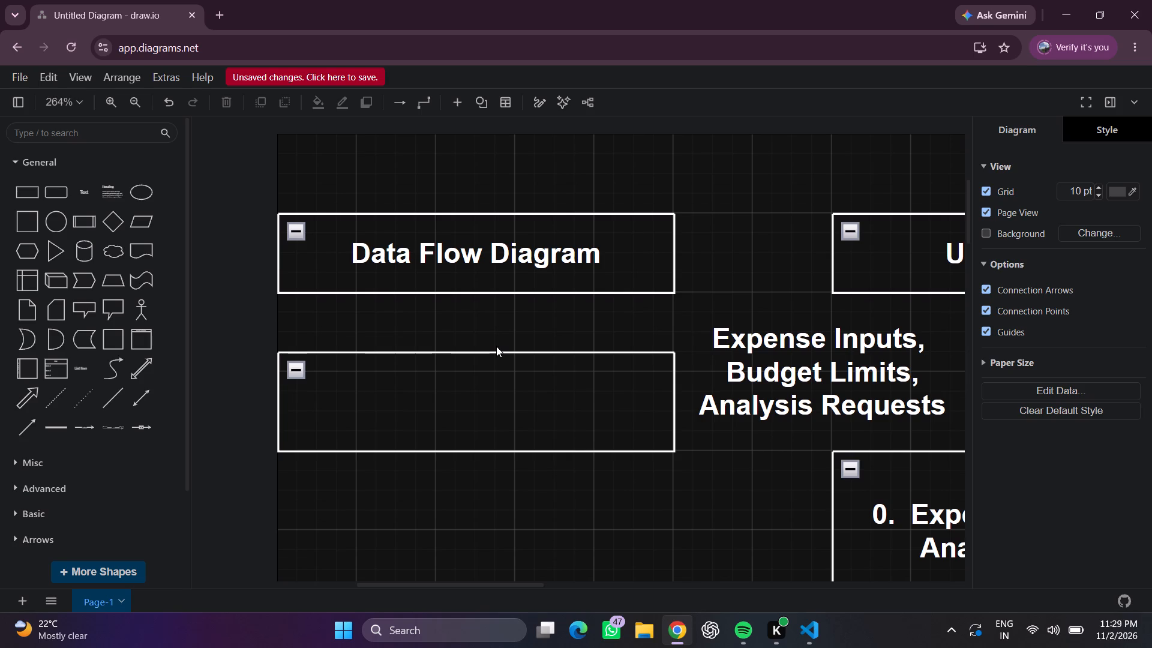
click(496, 346)
click(488, 358)
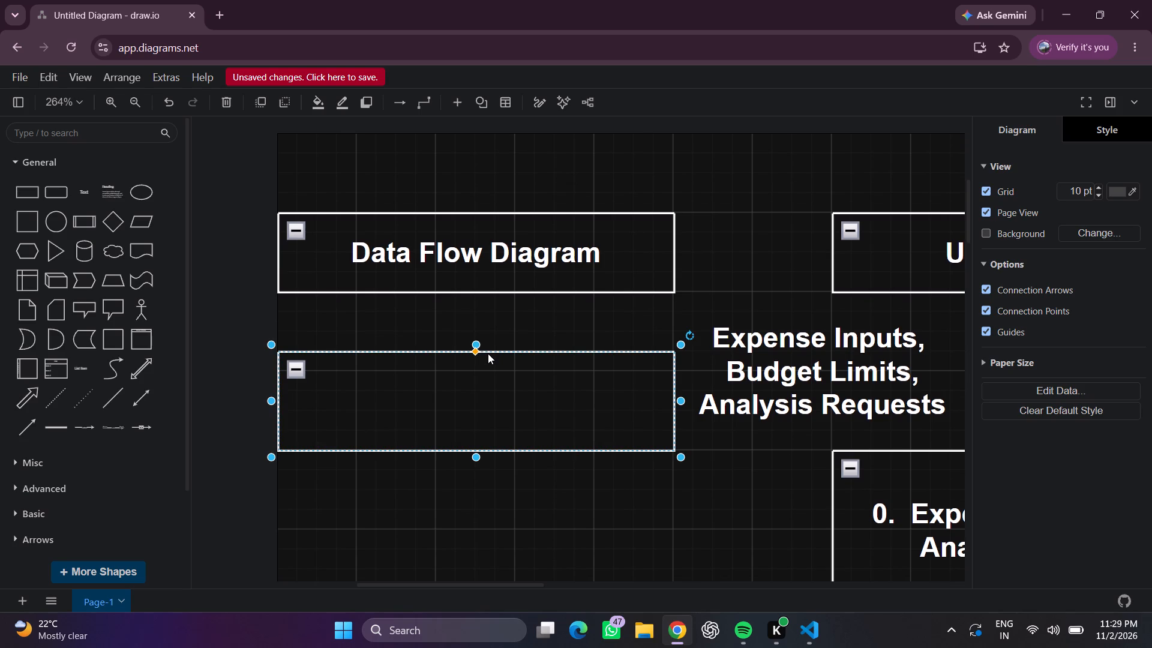
drag(474, 343, 475, 360)
click(480, 334)
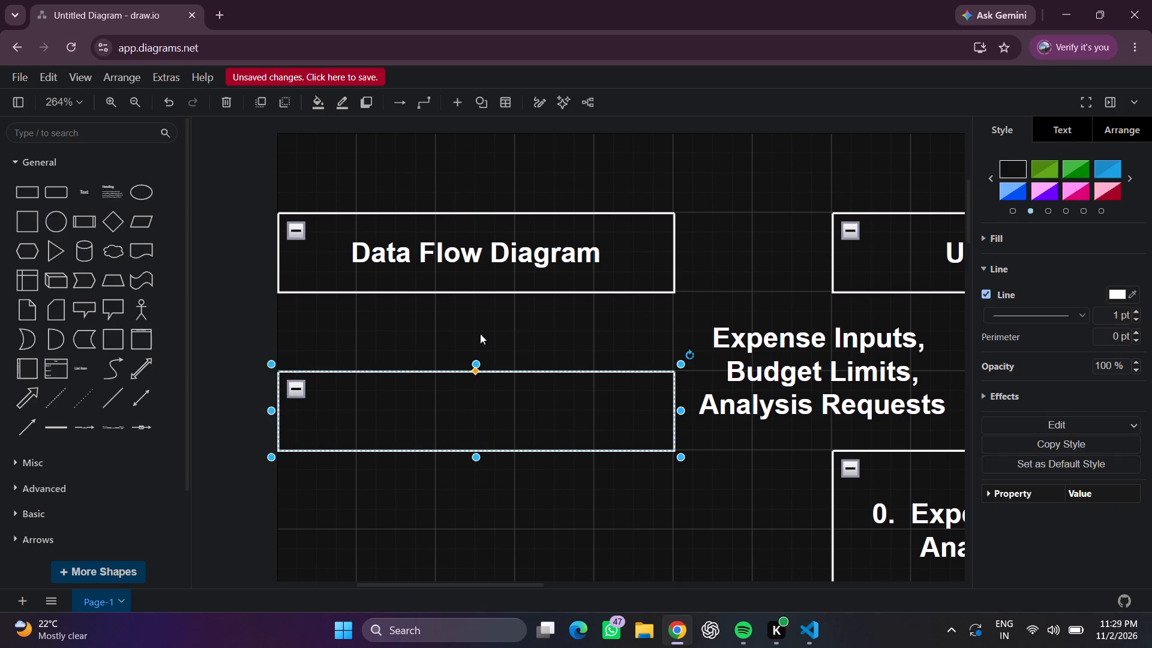
Insert a text element inside the empty box and stretch it across the box's full width and height.
scroll(481, 344, down, 1)
scroll(481, 344, right, 1)
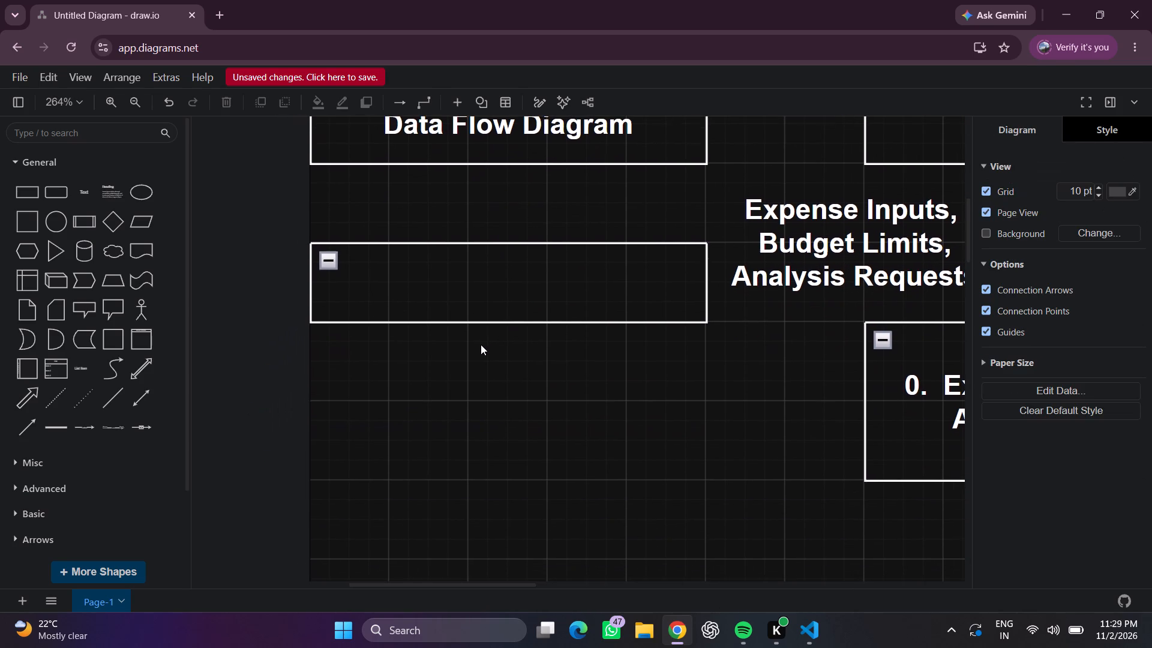
triple_click(341, 286)
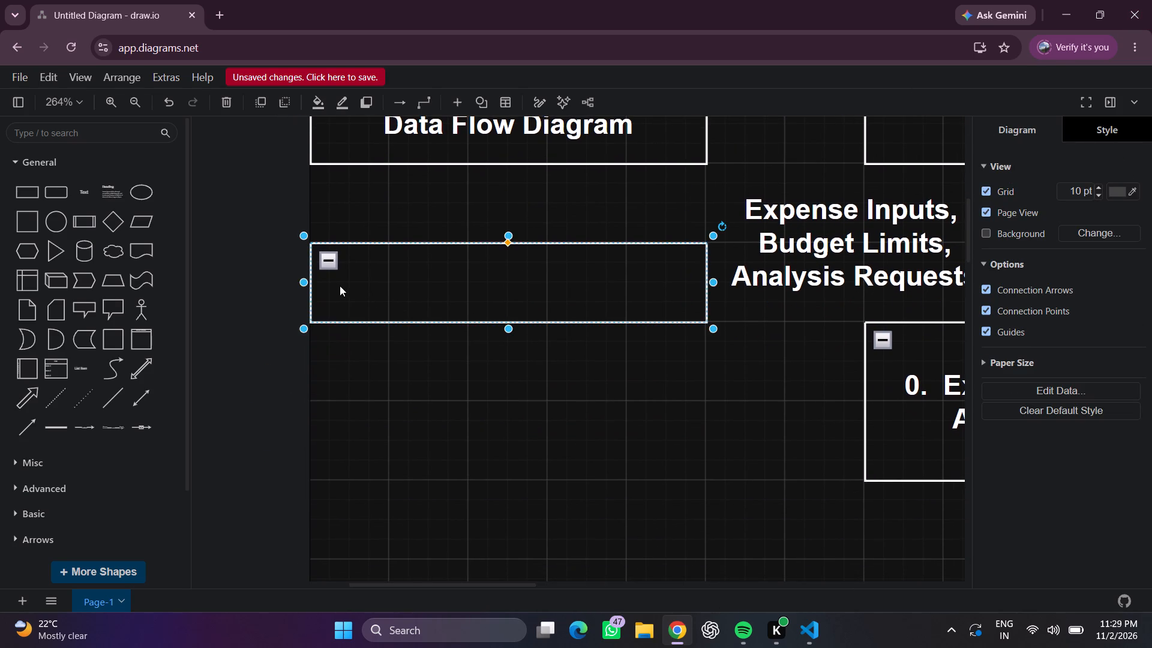
drag(280, 292, 280, 293)
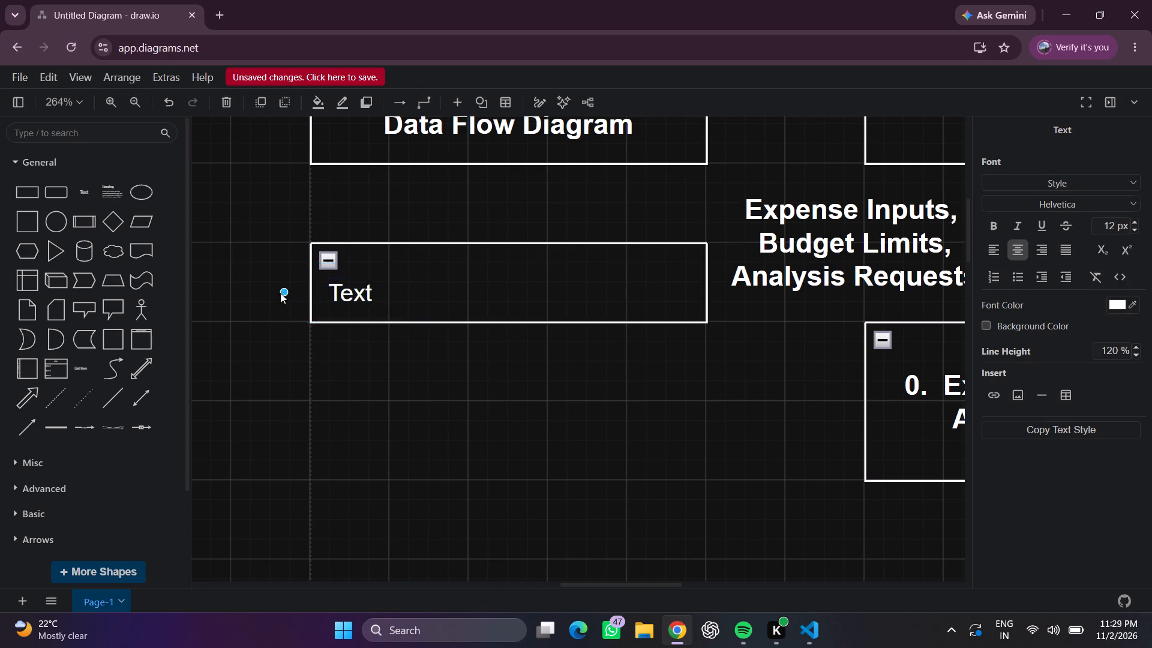
drag(280, 293, 307, 293)
drag(360, 265, 365, 239)
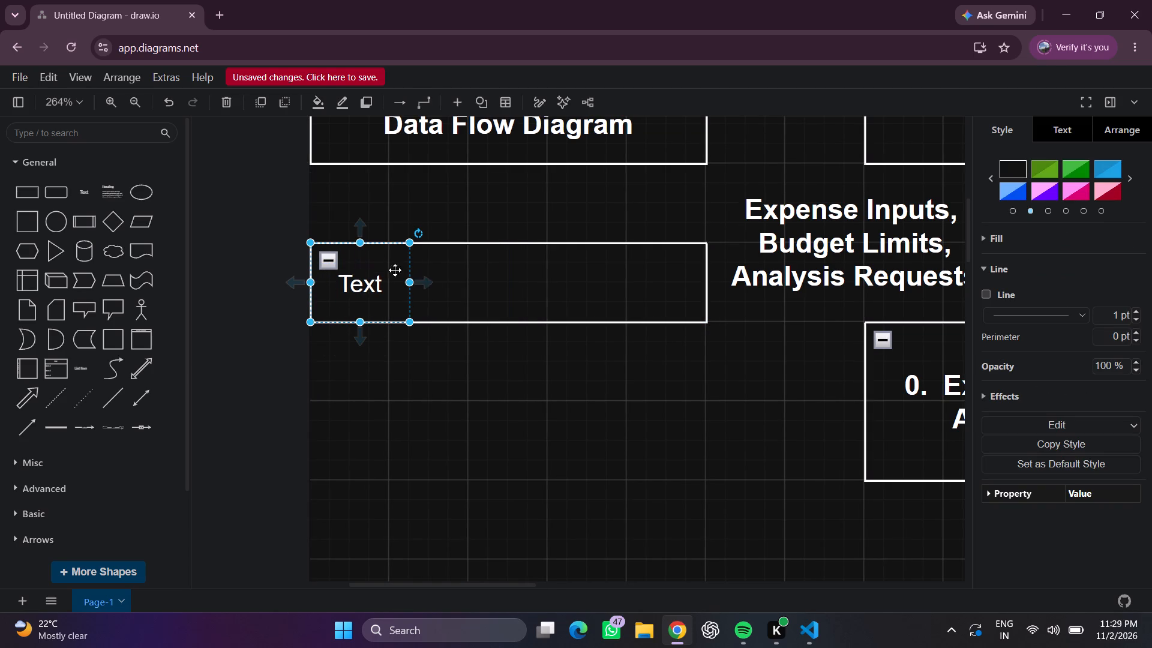
drag(412, 283, 688, 287)
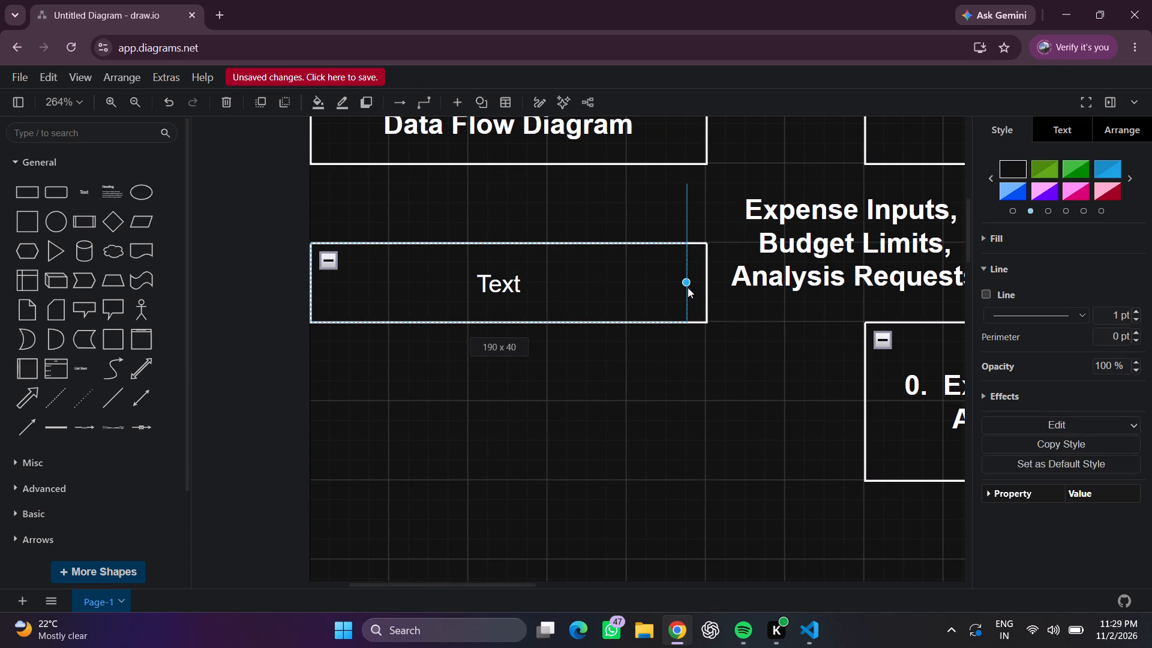
drag(688, 287, 700, 289)
Replace the placeholder text in the new box with "Level 0: Context Diagram".
click(598, 288)
click(599, 292)
double_click(599, 295)
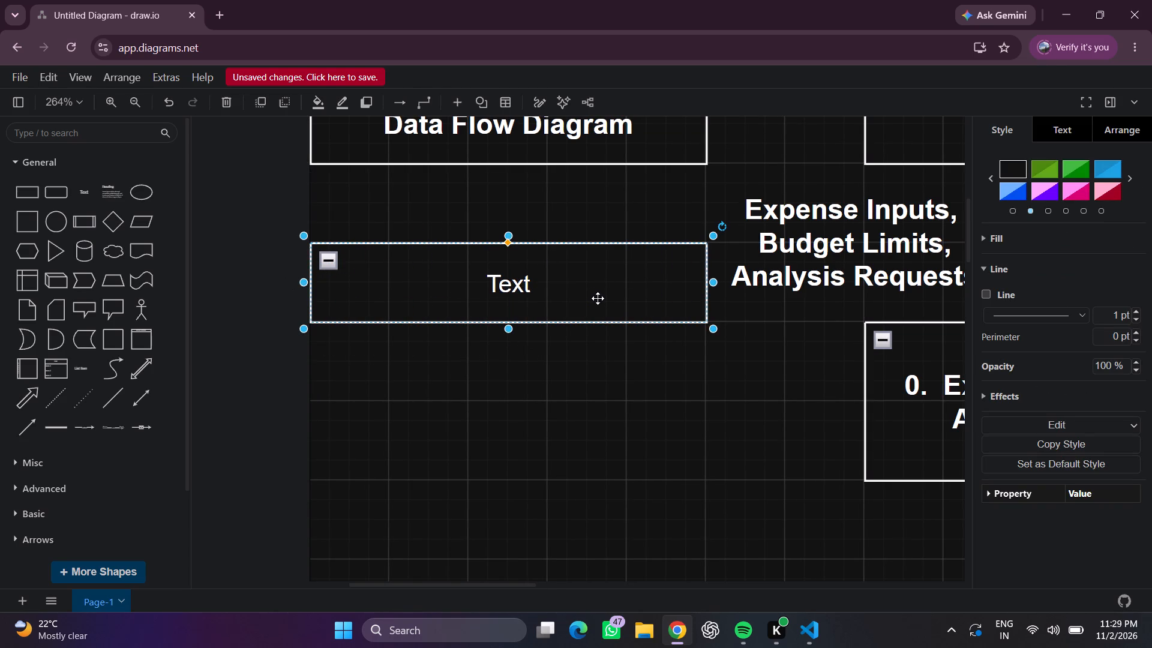
double_click(598, 299)
key(BackSpace)
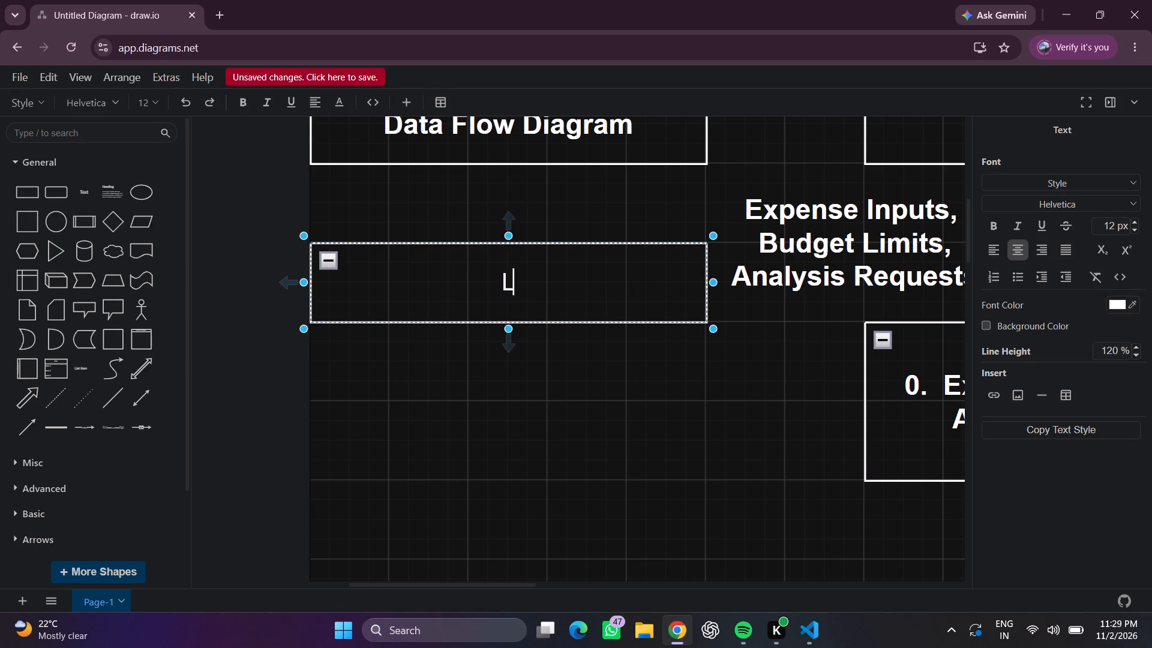
text(evel)
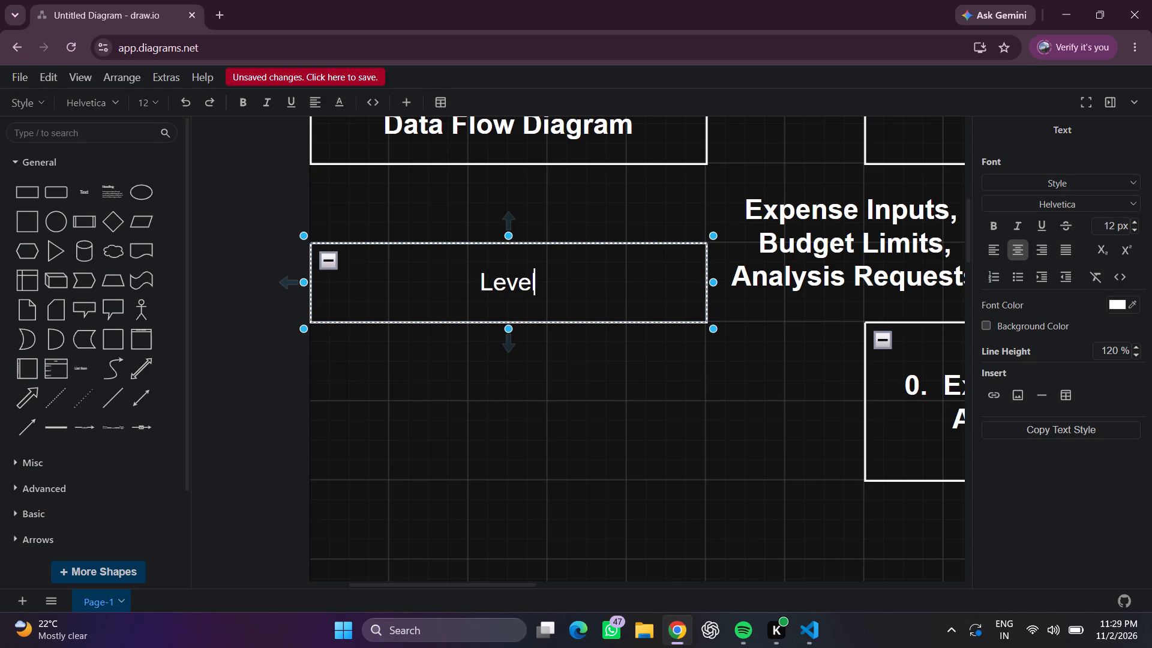
key(space)
key(semicolon)
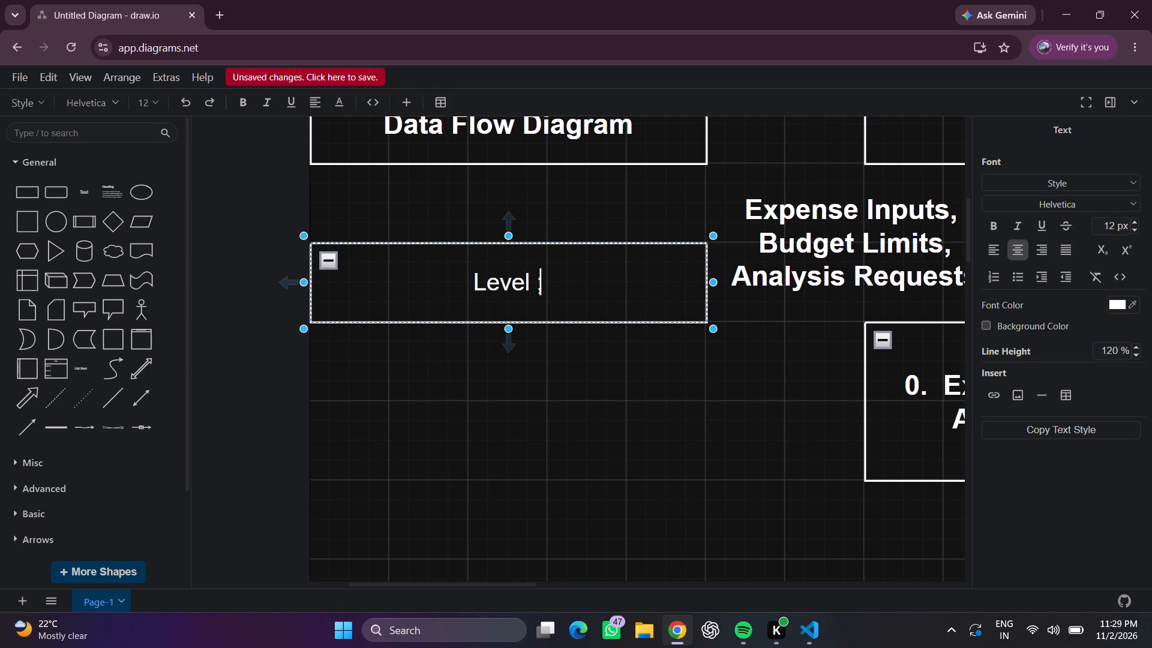
key(BackSpace)
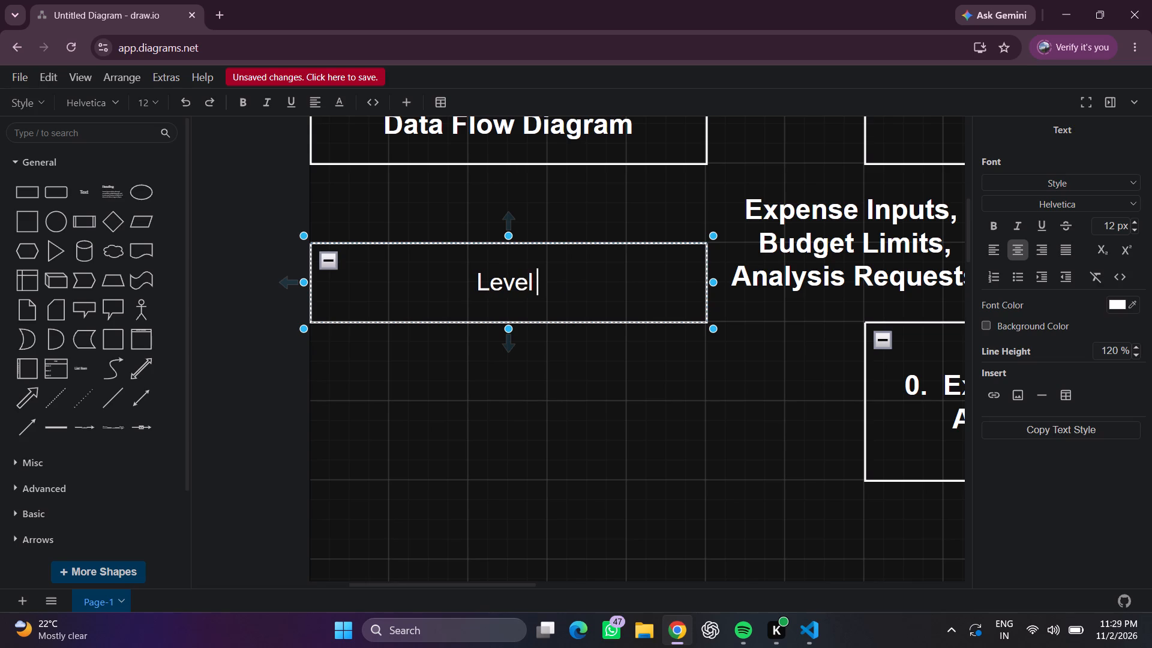
key(shift+colon)
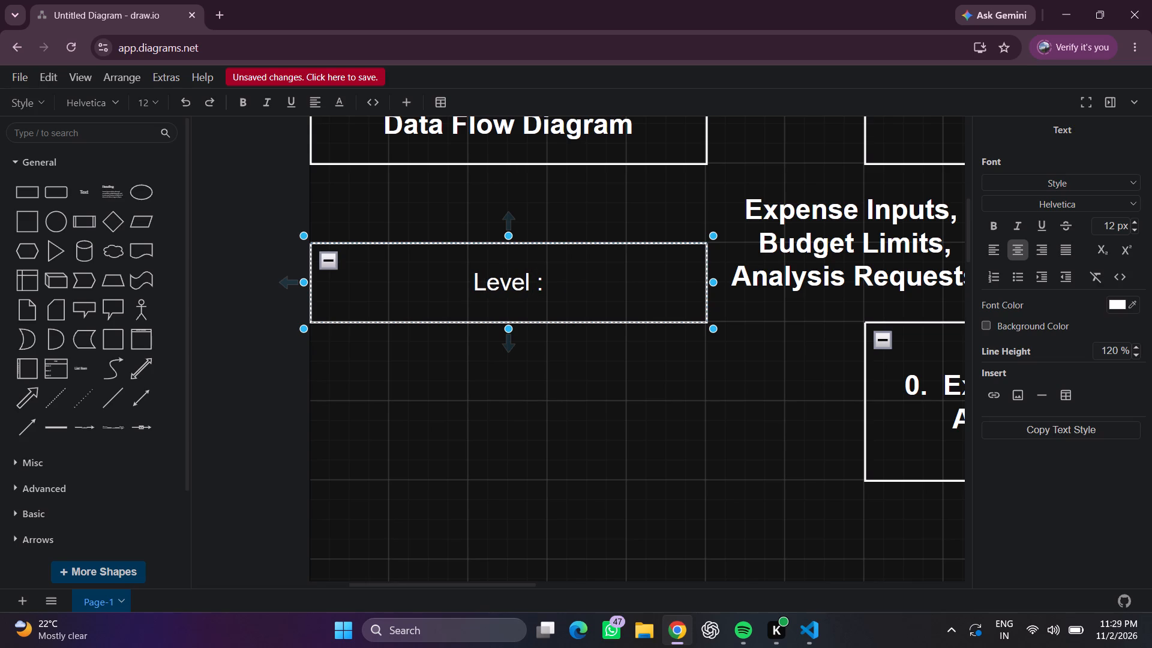
key(BackSpace)
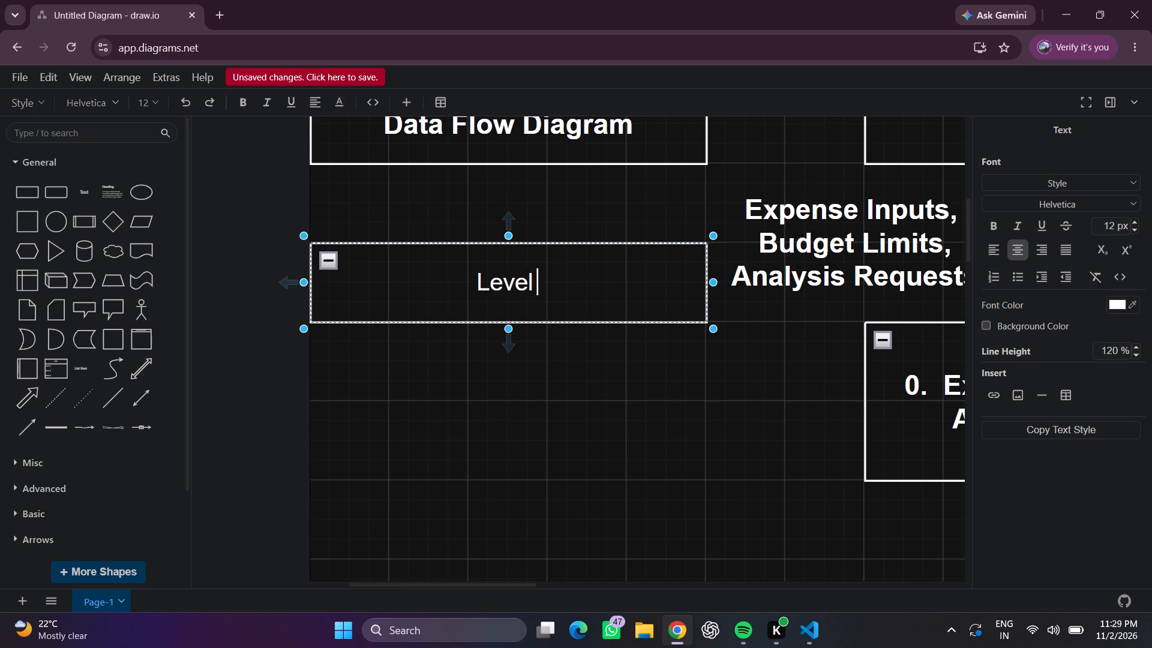
key(0)
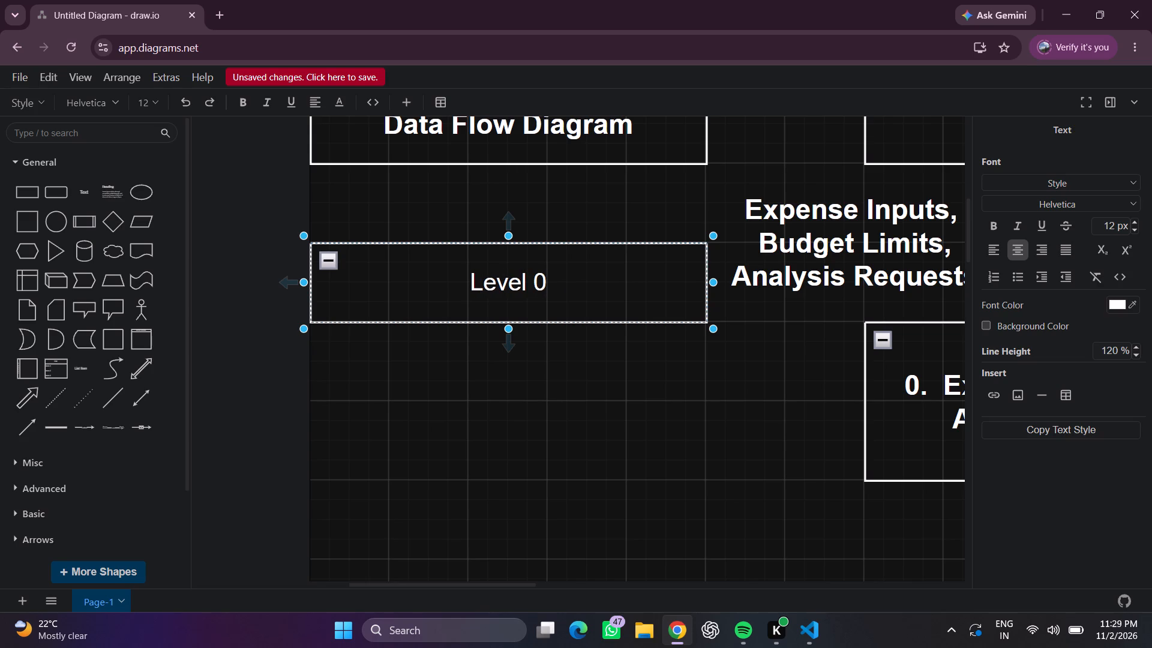
text(:)
key(space)
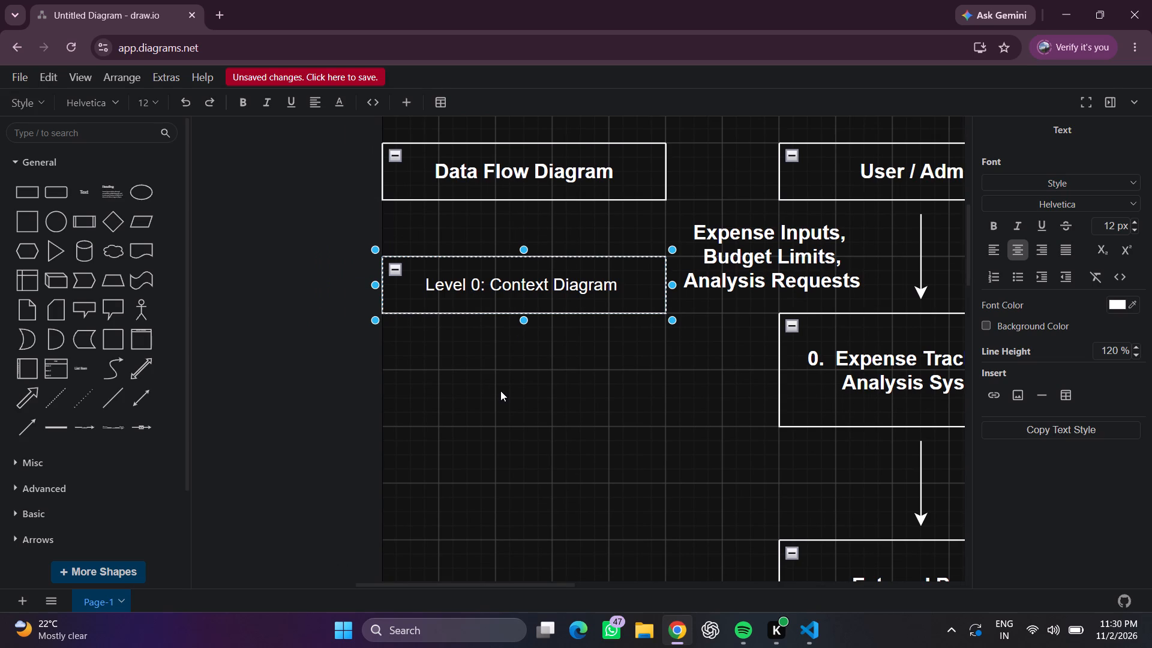
Apply the same heading text style as the Data Flow Diagram title to the Level 0: Context Diagram text.
double_click(531, 298)
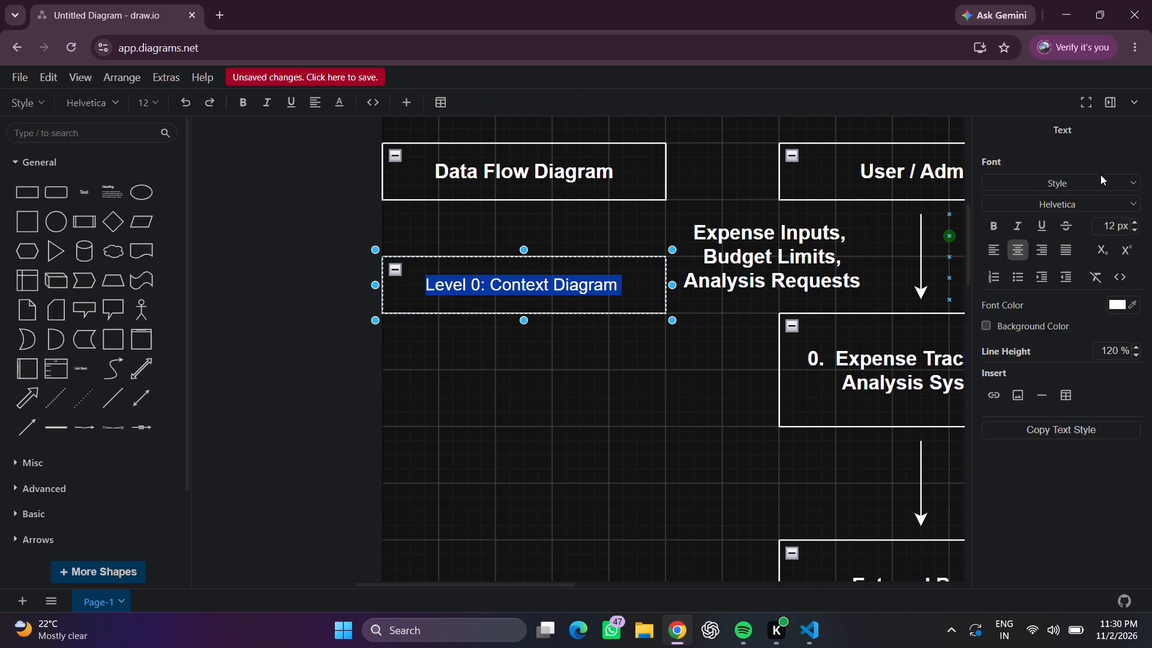
click(1100, 173)
click(1088, 187)
click(1051, 275)
click(639, 471)
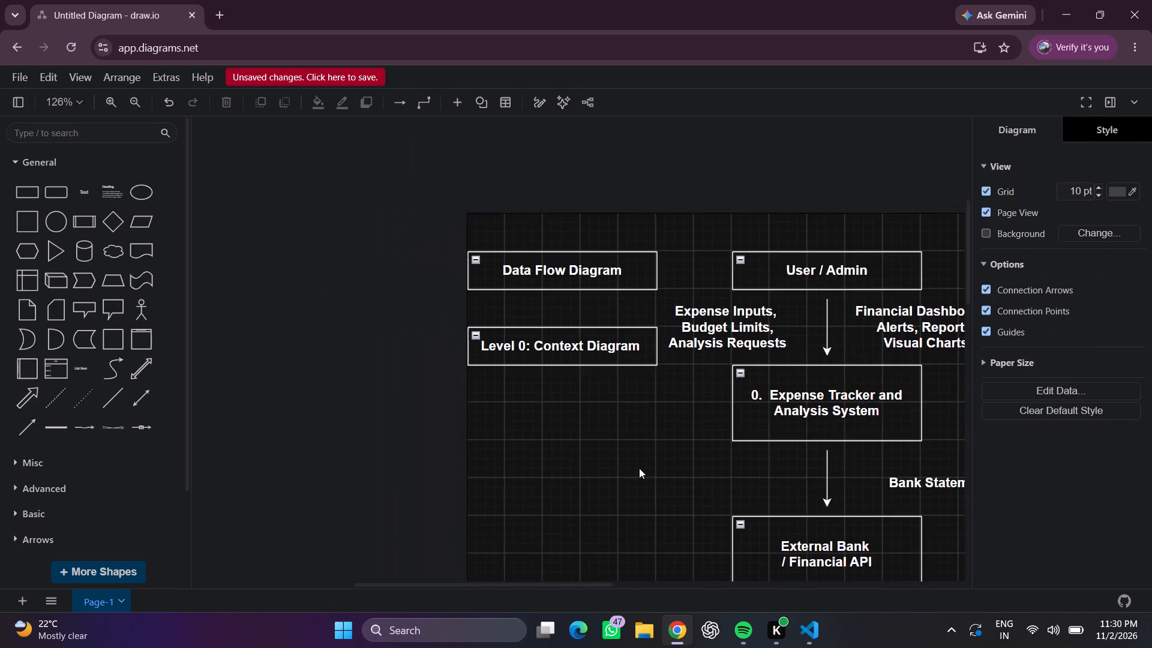
Insert an empty container box resized to 200 x 40 against the page's left edge, just below the level of the External Bank / Financial API box.
scroll(639, 468, left, 3)
scroll(639, 468, down, 1)
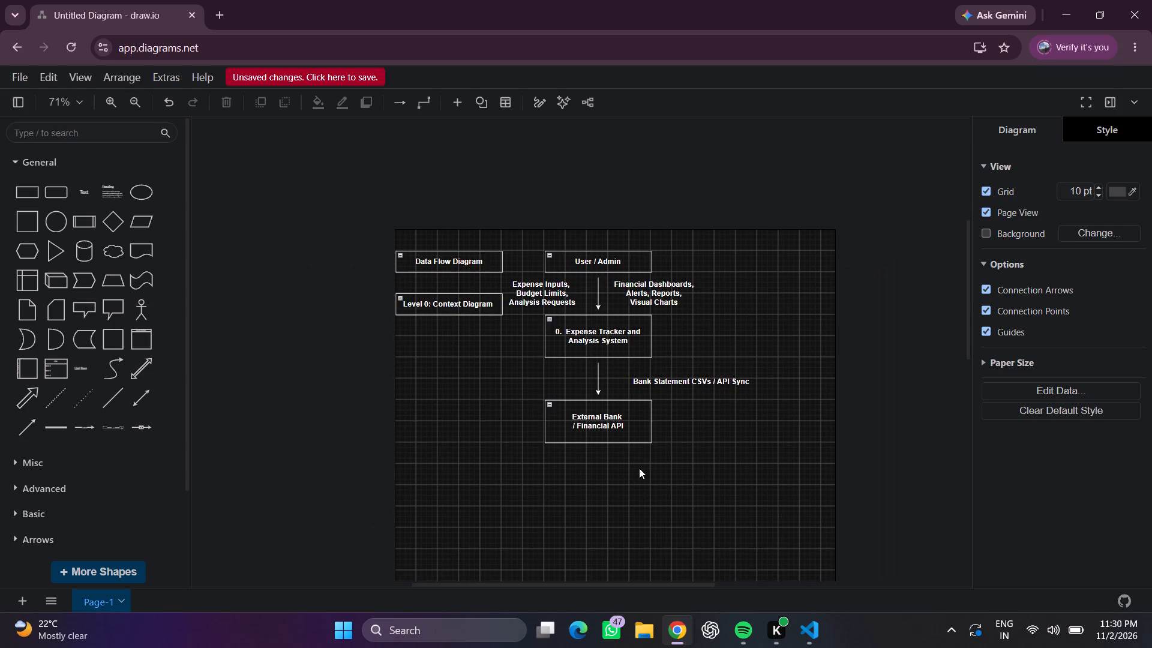
scroll(639, 468, down, 1)
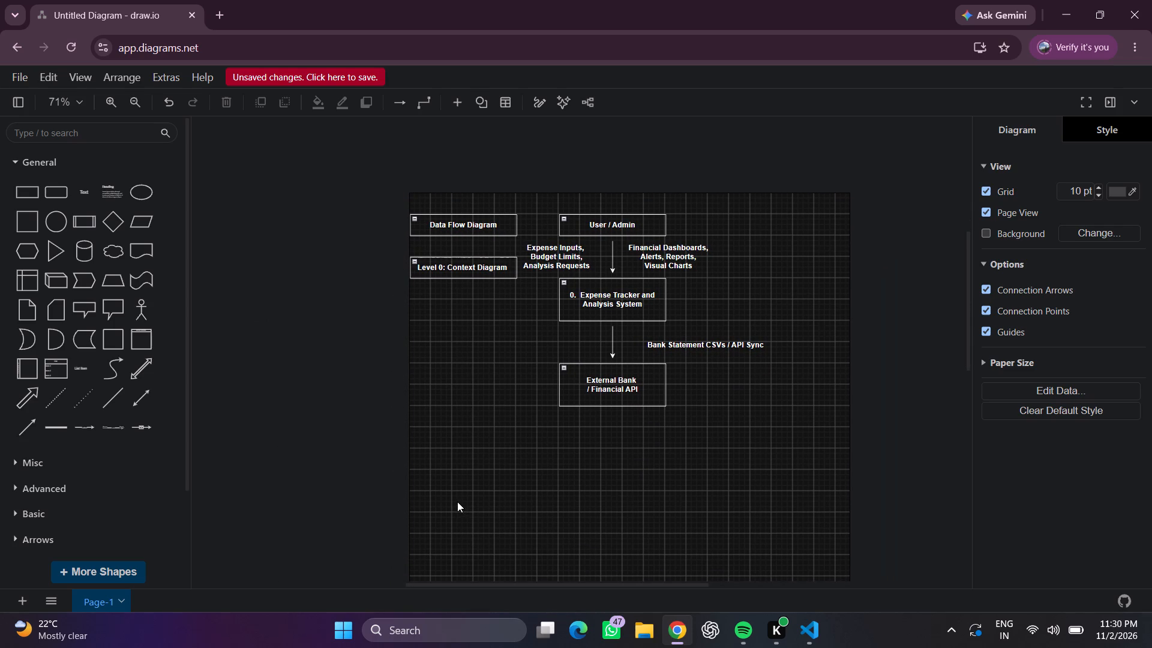
scroll(455, 505, up, 1)
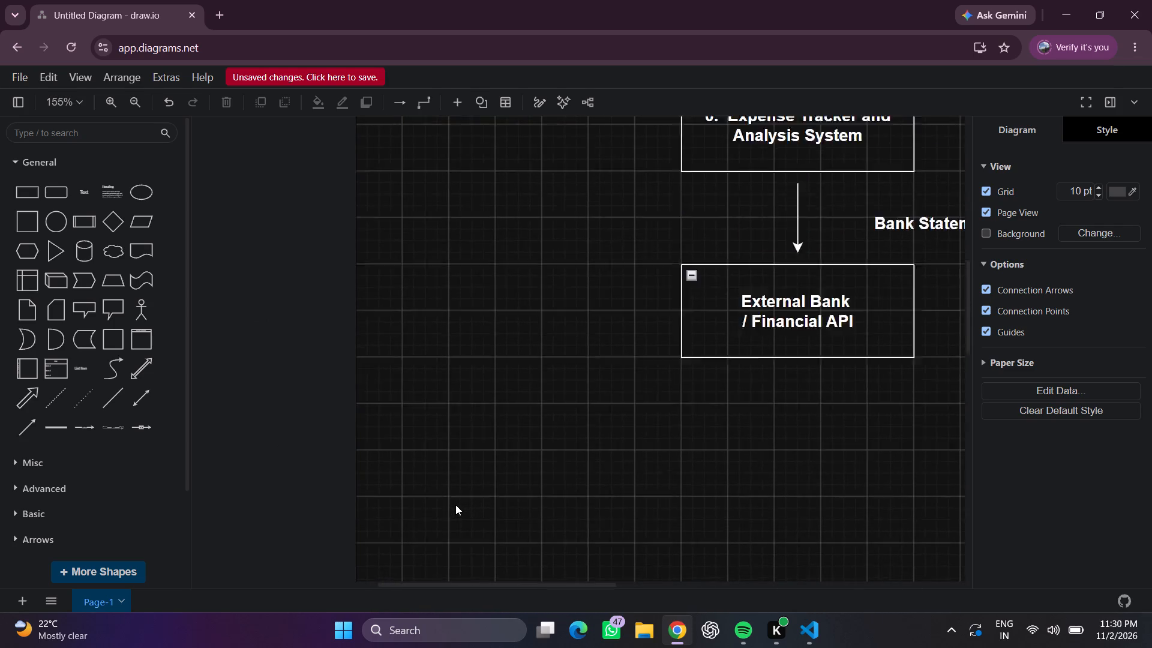
scroll(455, 505, up, 1)
scroll(455, 505, down, 1)
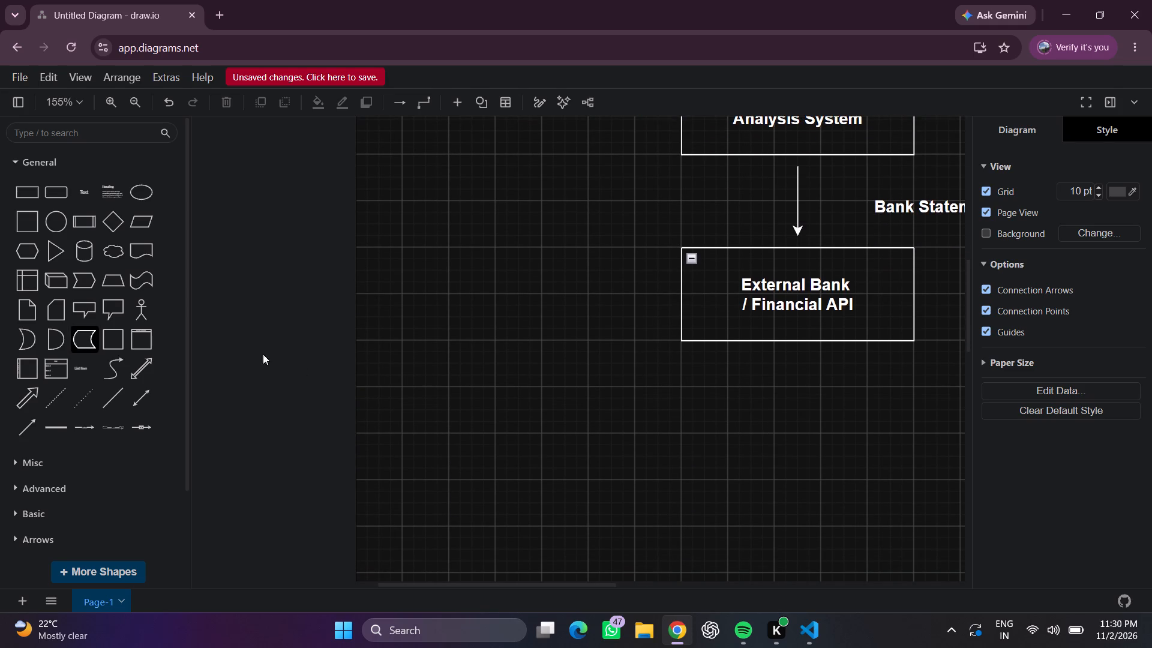
click(109, 347)
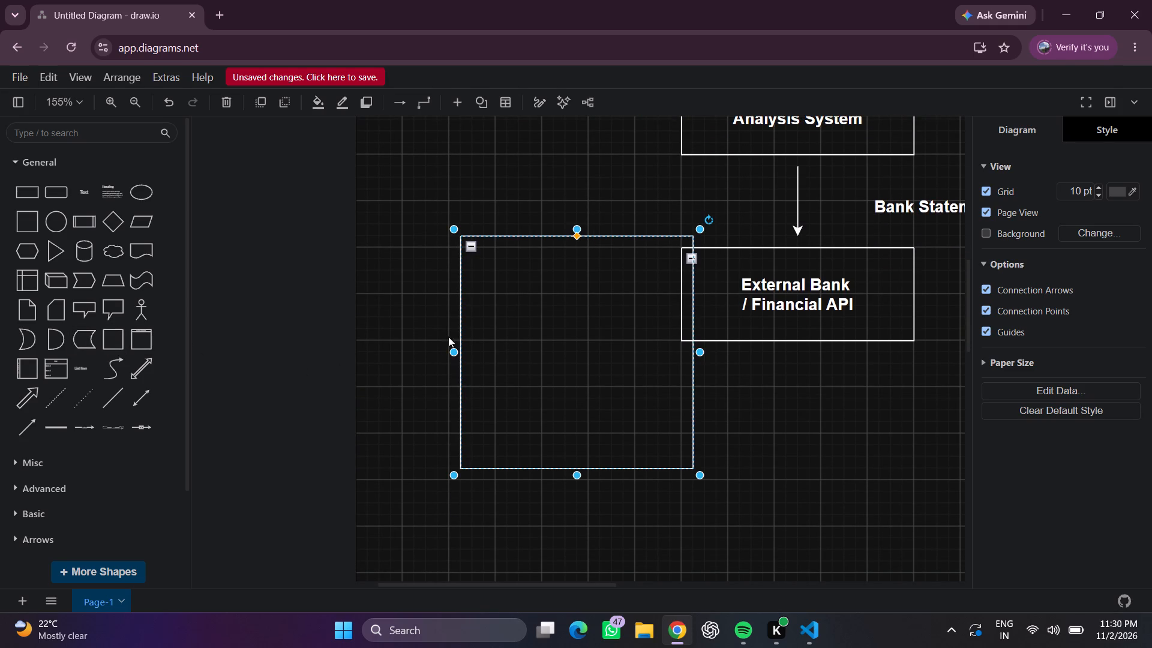
drag(456, 350, 356, 370)
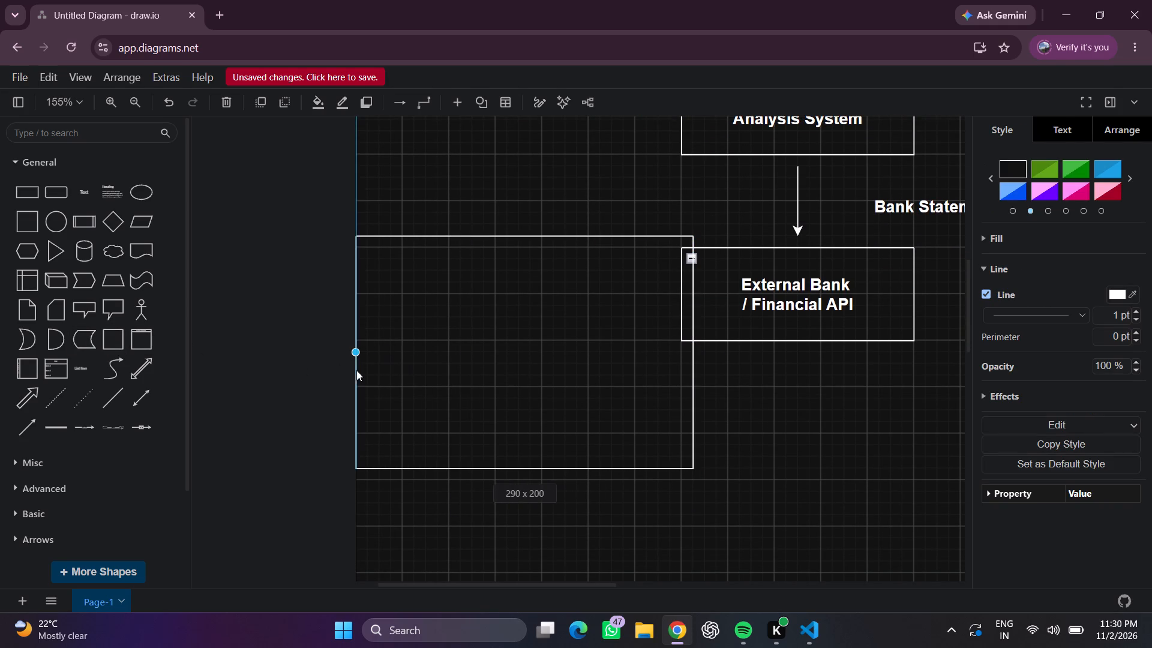
drag(356, 370, 361, 371)
drag(696, 353, 659, 370)
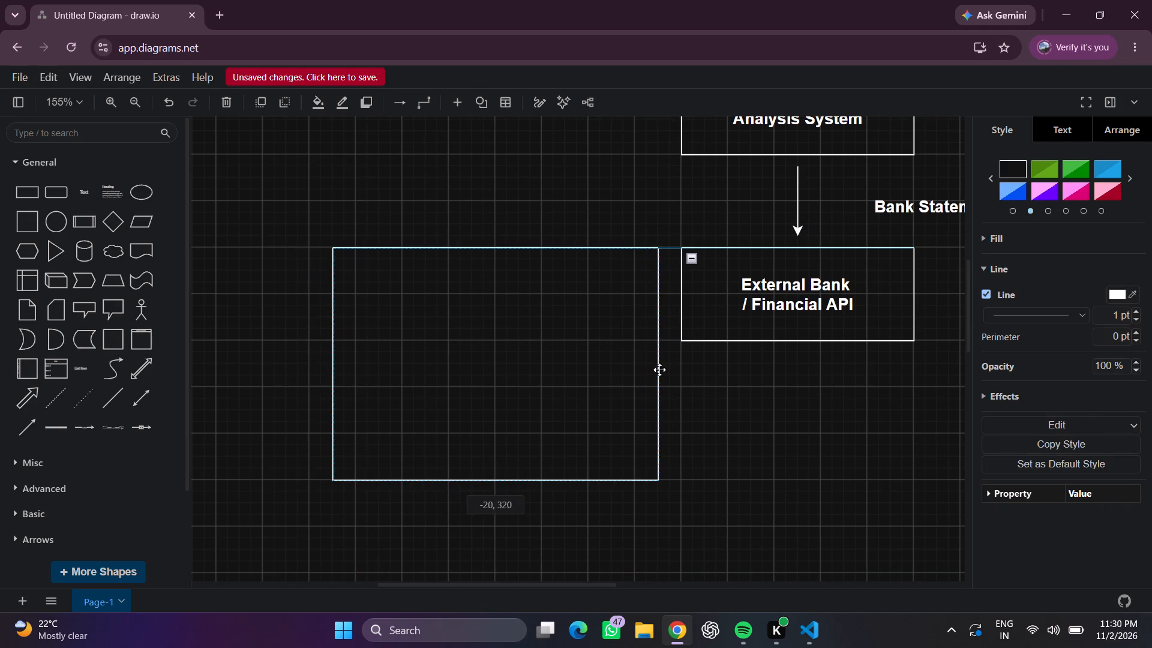
drag(659, 370, 684, 372)
drag(688, 376, 677, 379)
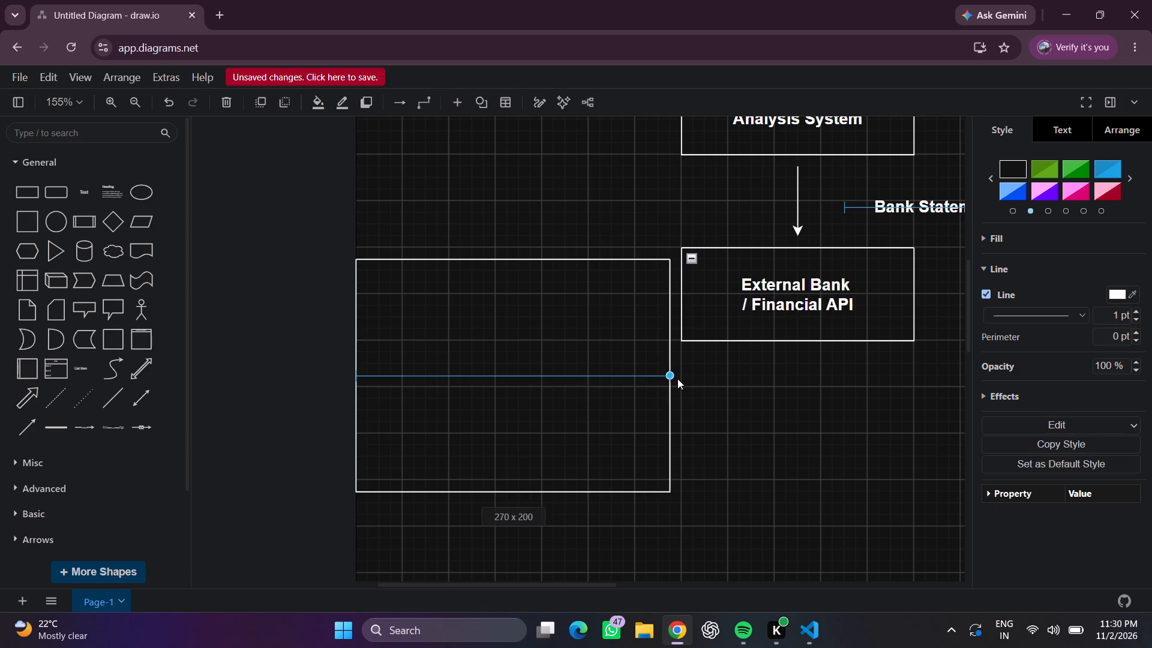
drag(677, 379, 596, 386)
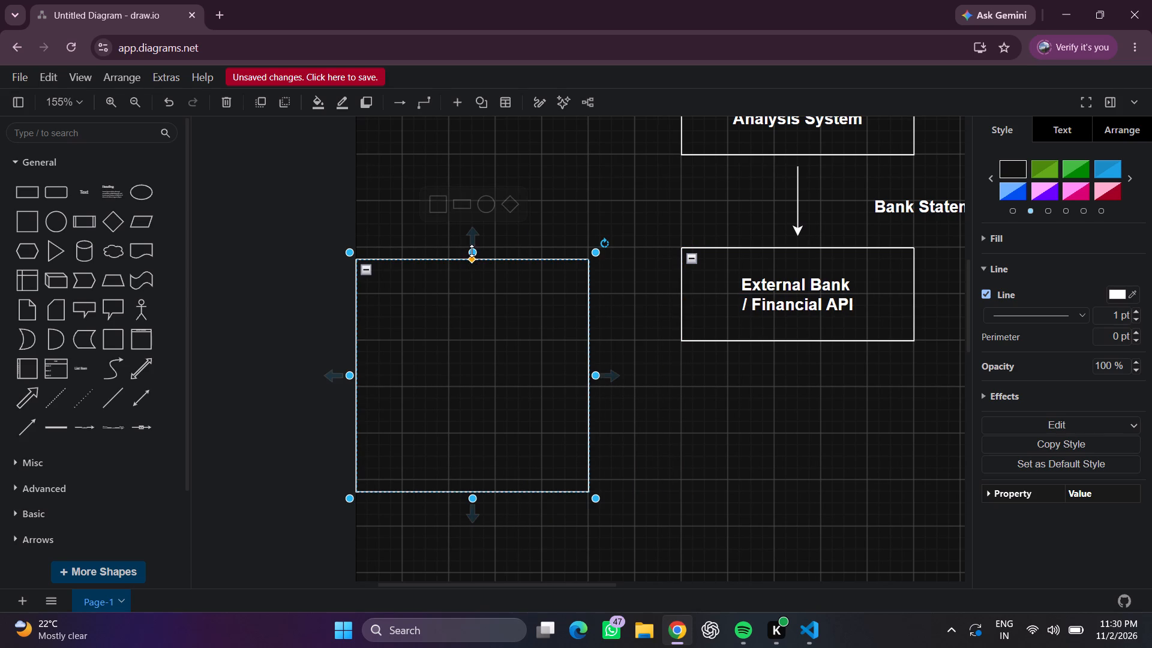
drag(472, 250, 478, 376)
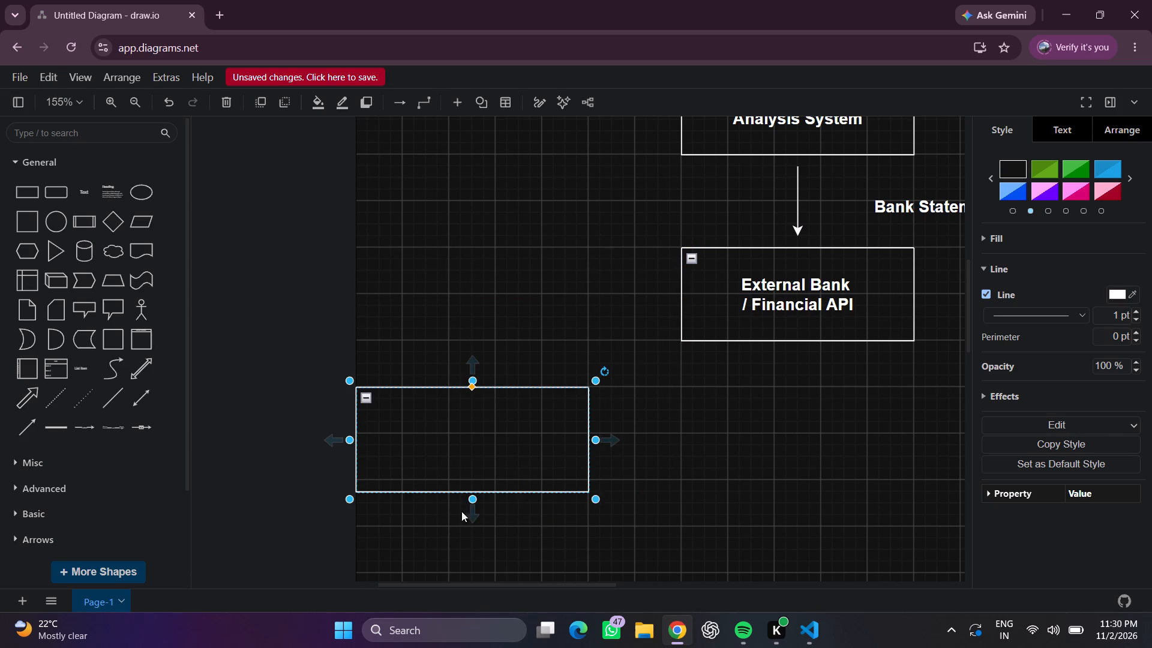
drag(470, 496, 473, 440)
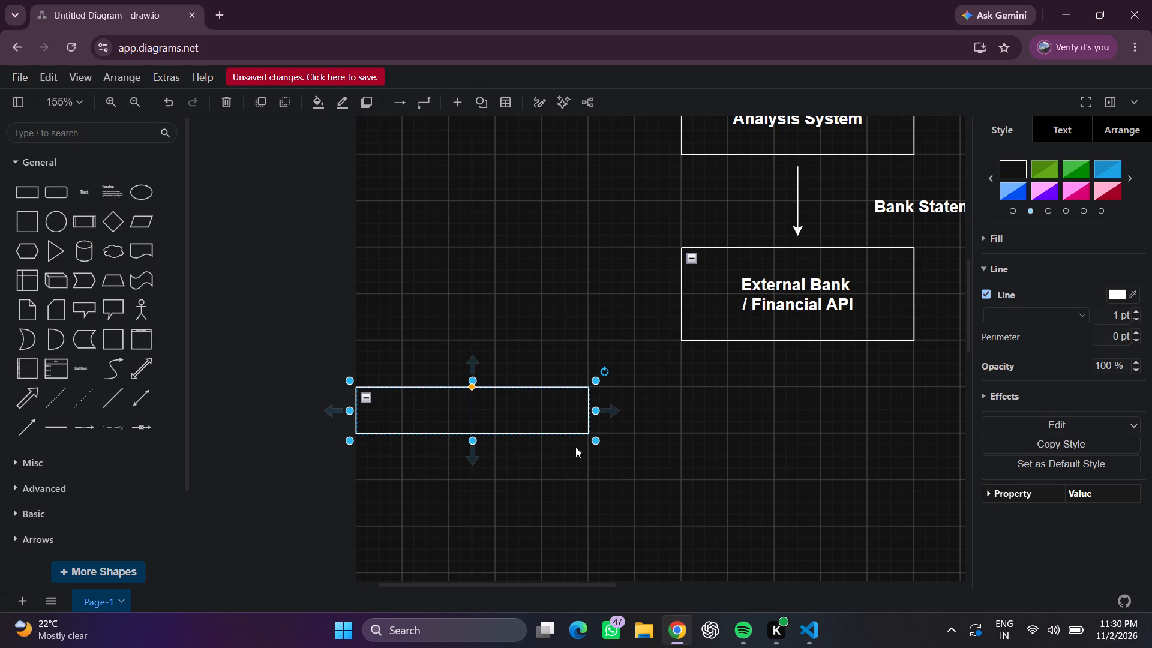
Insert a text element inside the empty box and stretch it to the box's full 200 x 40 size.
triple_click(498, 410)
drag(534, 416, 535, 416)
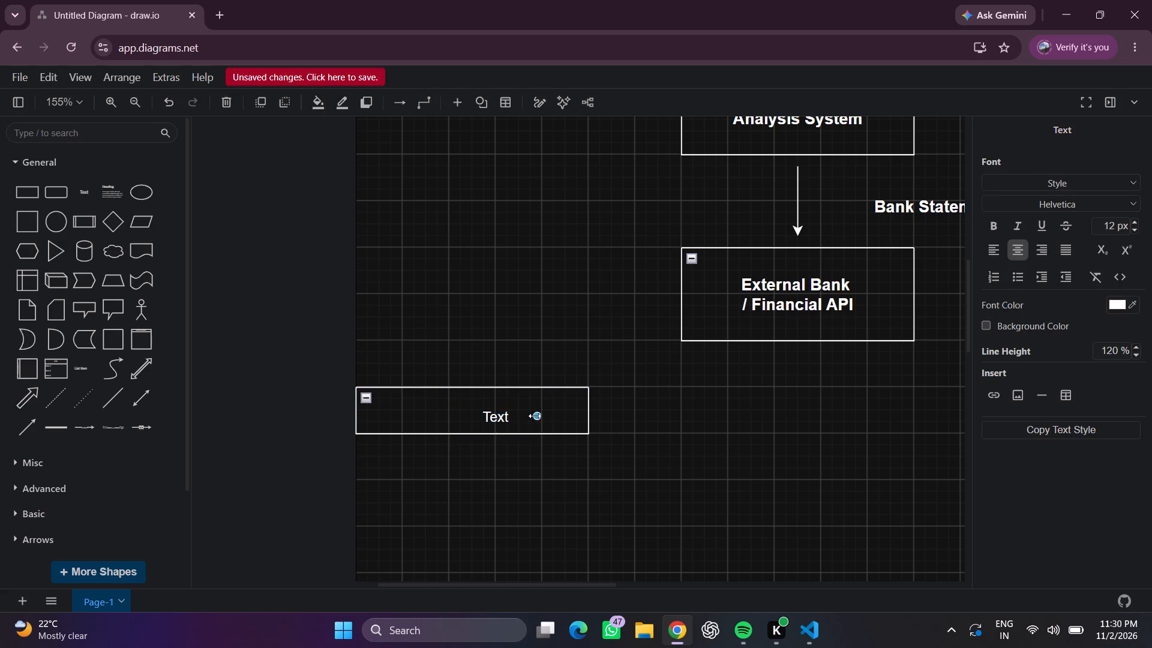
drag(535, 416, 588, 414)
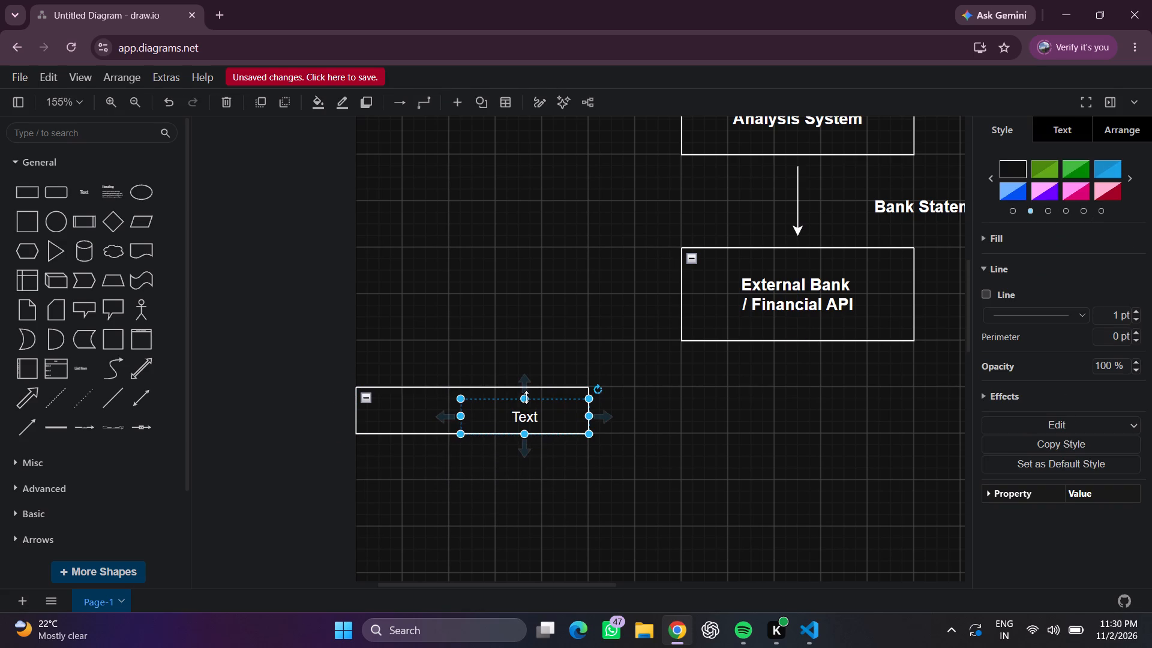
drag(526, 397, 527, 385)
drag(461, 410, 358, 414)
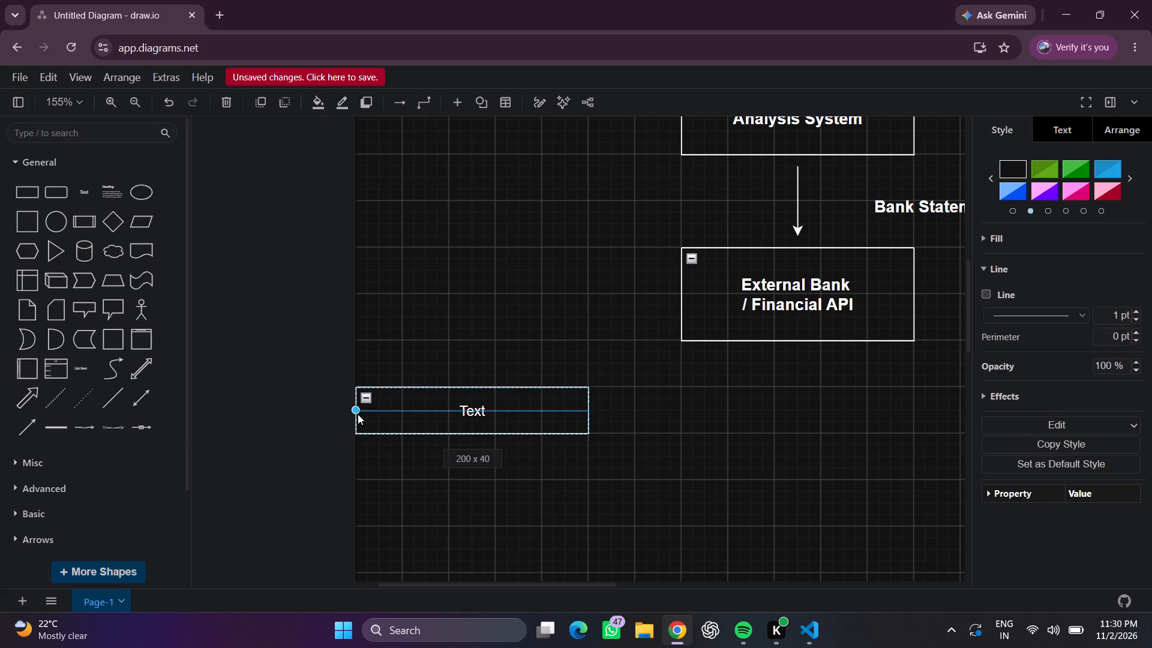
drag(358, 414, 361, 414)
Replace the placeholder text in the new box with "Level 1 DFD".
double_click(508, 420)
double_click(509, 420)
triple_click(508, 413)
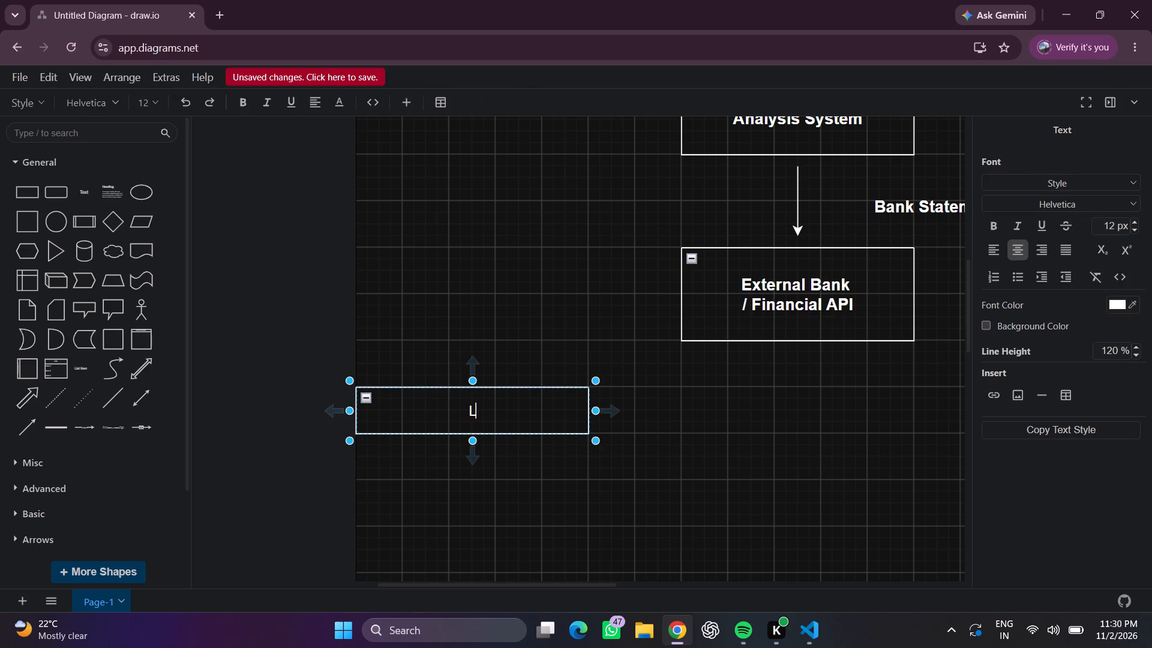
text(evel)
key(space)
text(1)
key(space)
key(d)
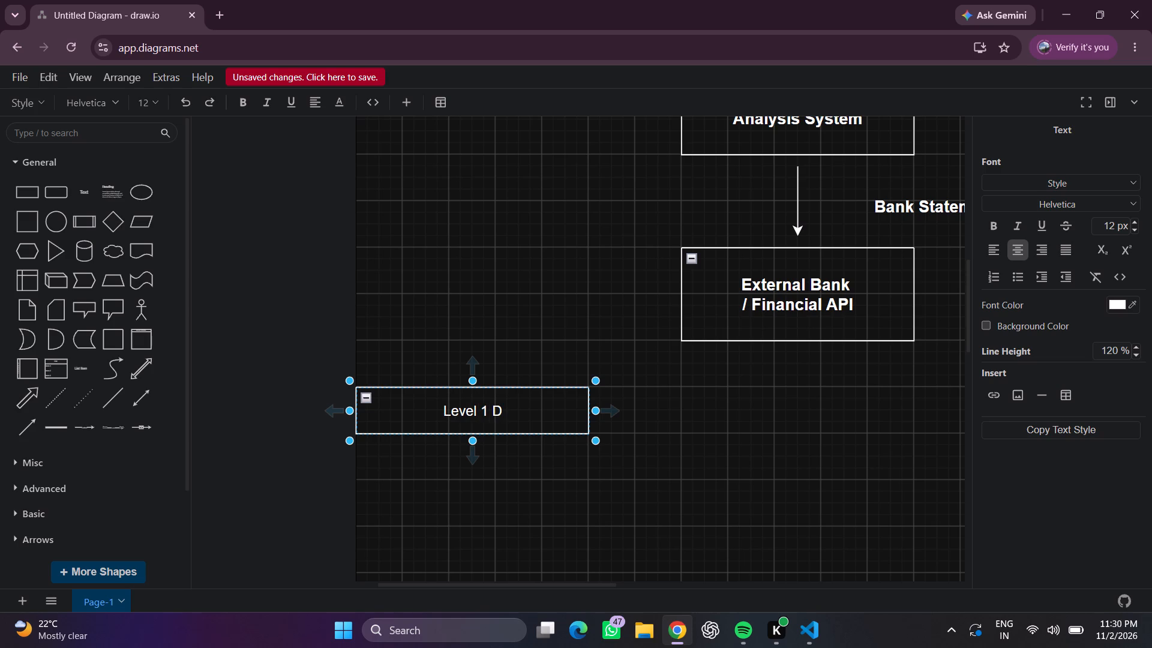
text(FD)
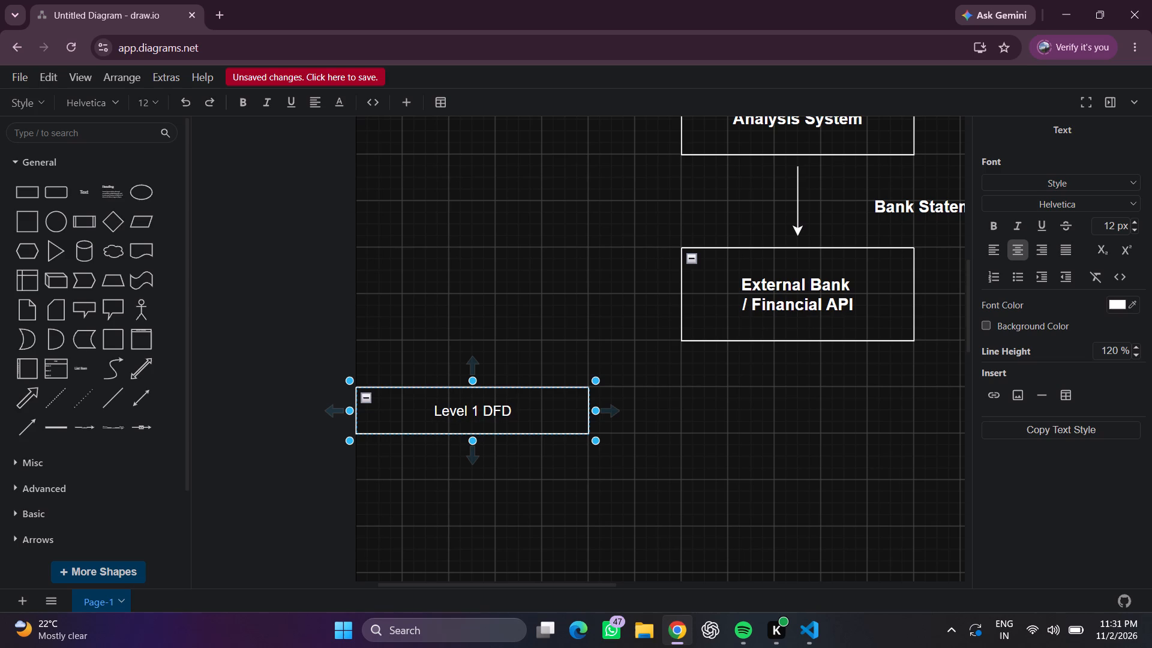
click(460, 217)
Apply the same heading text style as the Level 0: Context Diagram text to the Level 1 DFD text.
double_click(511, 415)
double_click(524, 412)
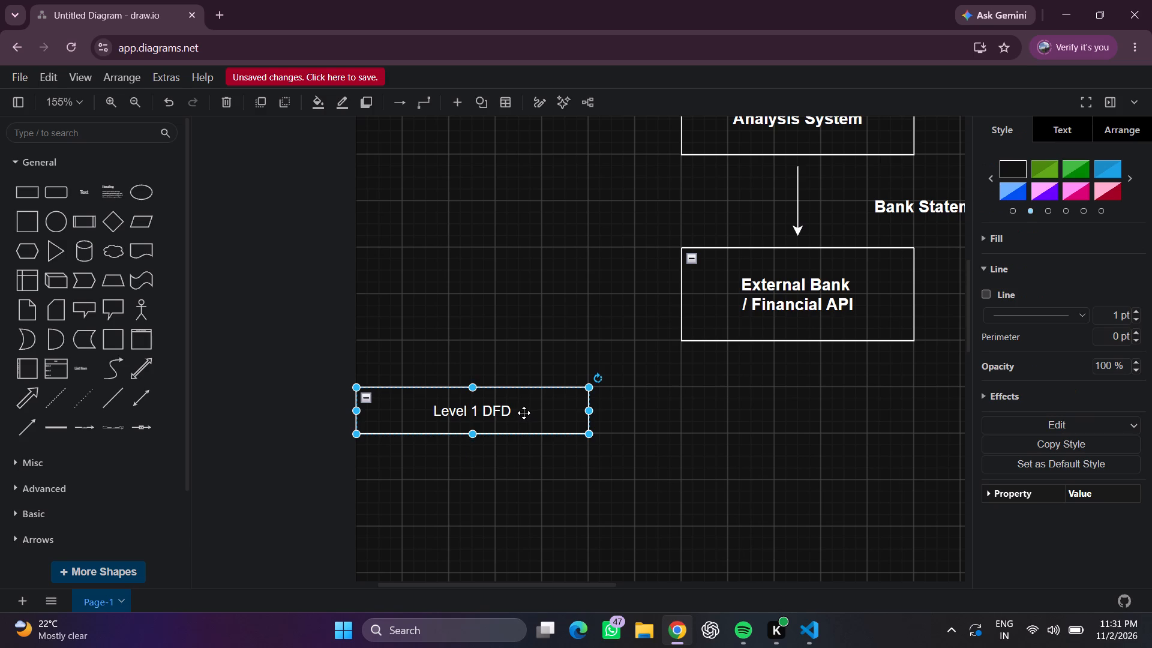
click(1102, 171)
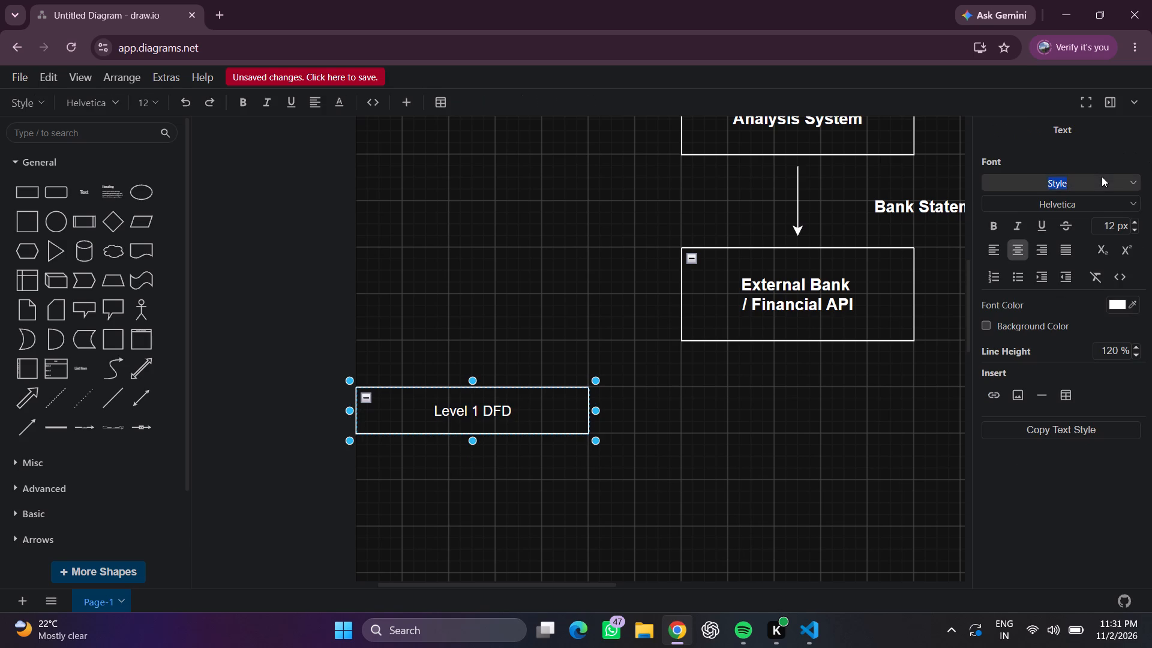
click(1102, 176)
click(1060, 271)
click(715, 476)
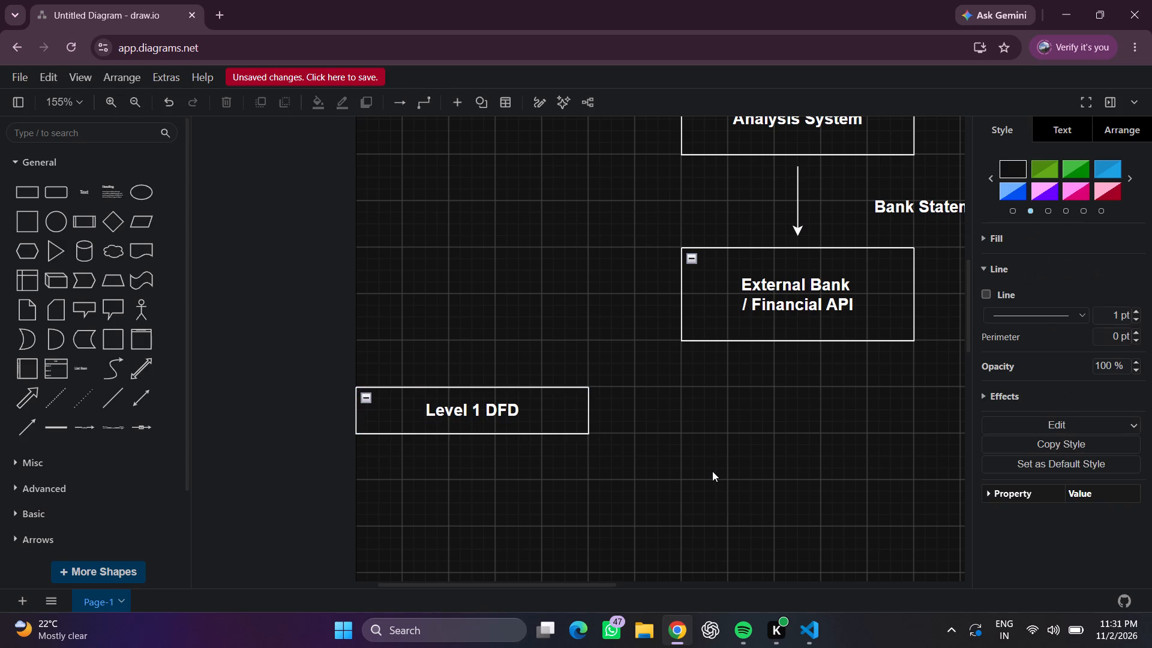
Insert another empty container box, shrunk to about 120 x 40, below and to the right of the Level 1 DFD box.
scroll(712, 471, down, 1)
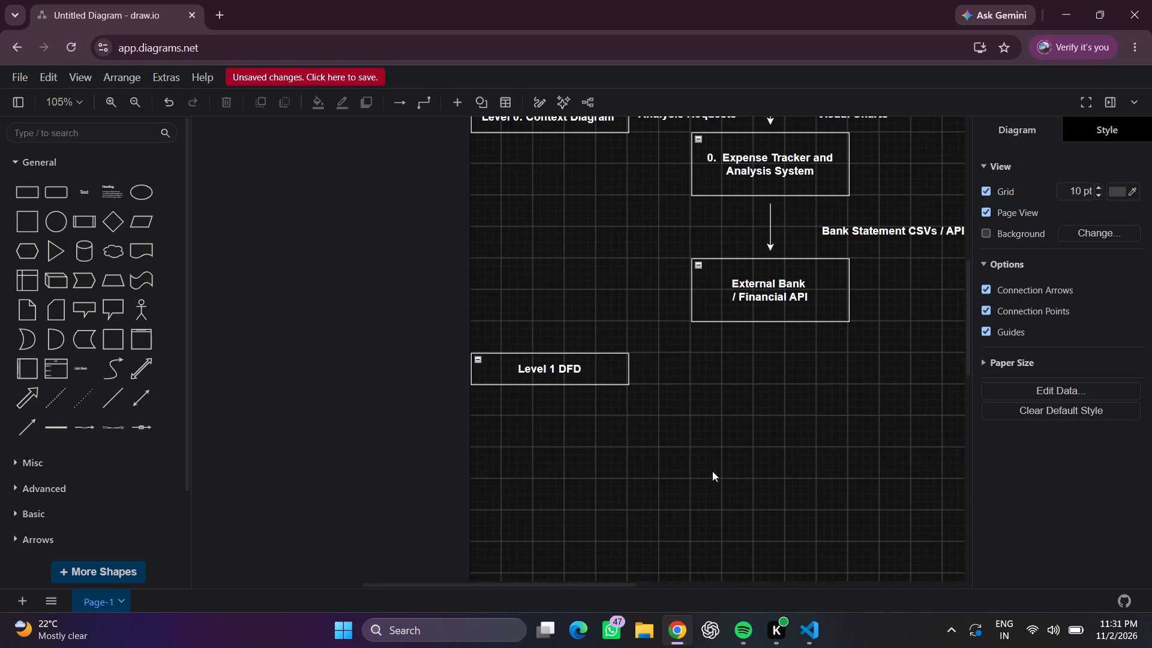
scroll(712, 471, left, 1)
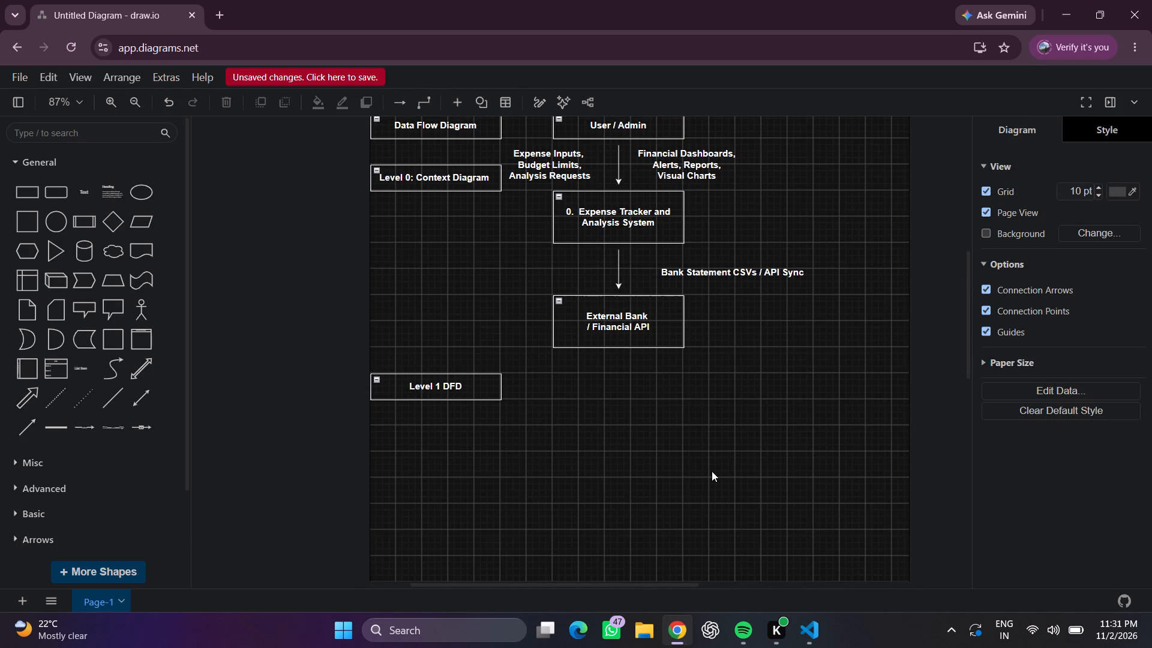
scroll(712, 471, down, 1)
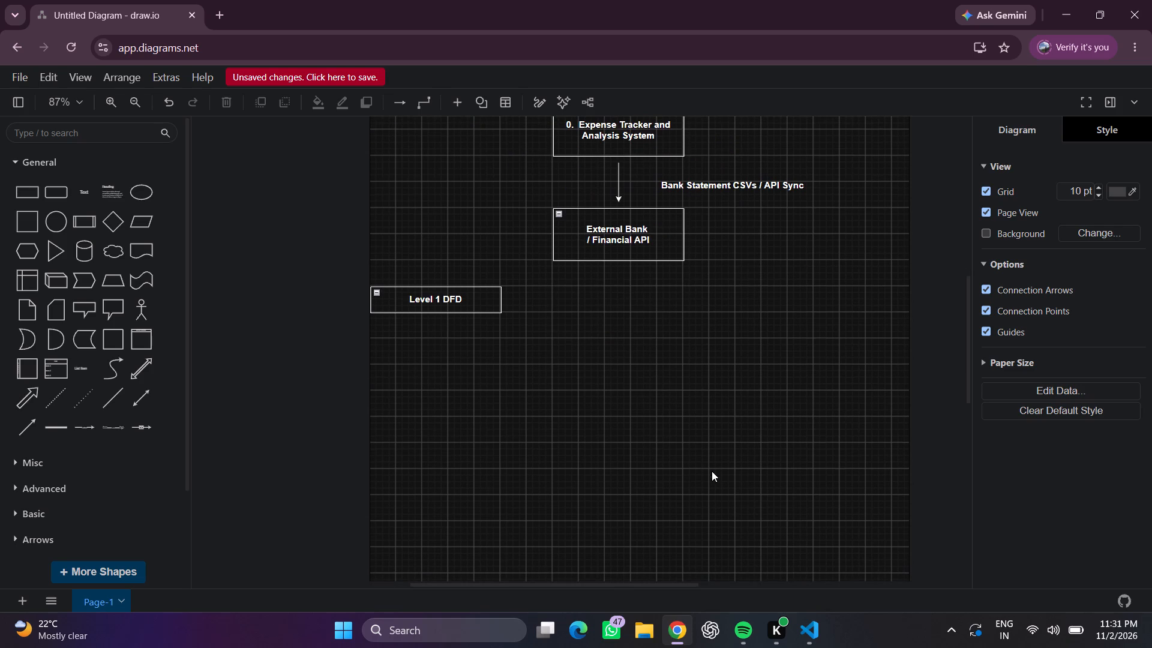
click(114, 344)
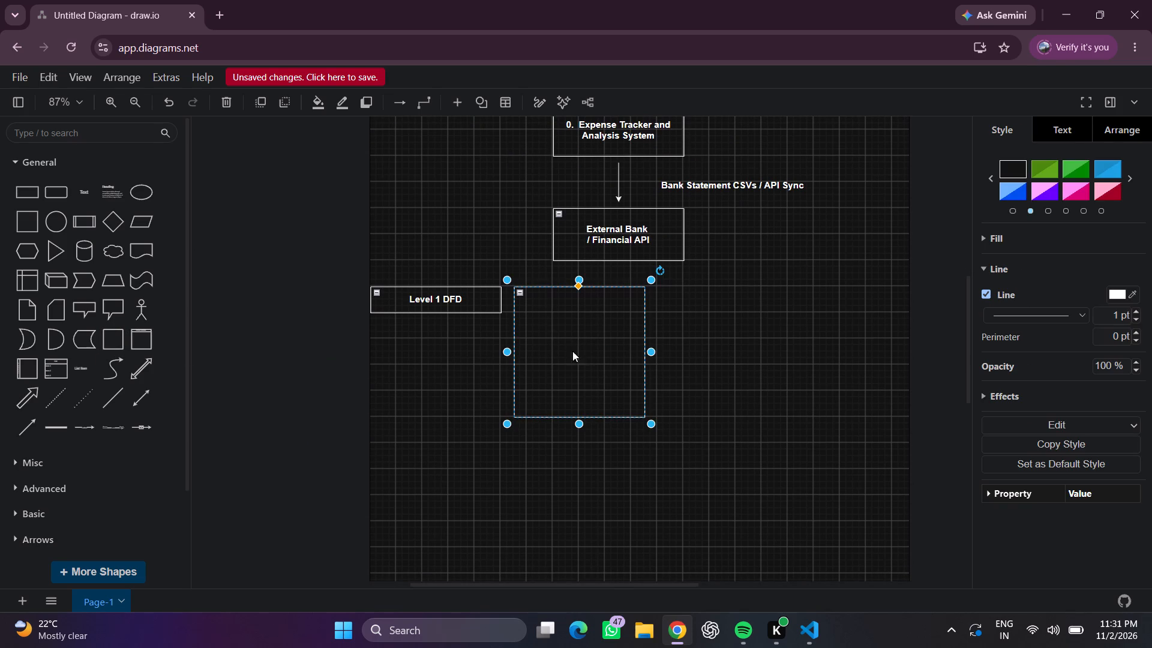
click(578, 281)
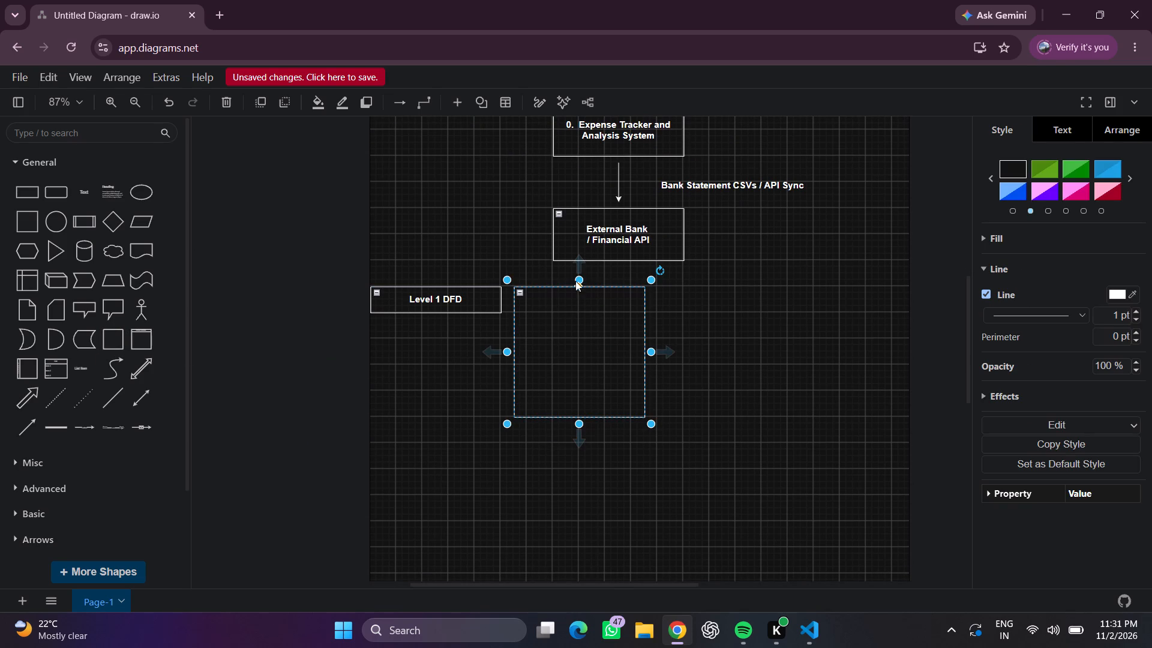
drag(579, 280, 587, 331)
drag(510, 375, 523, 370)
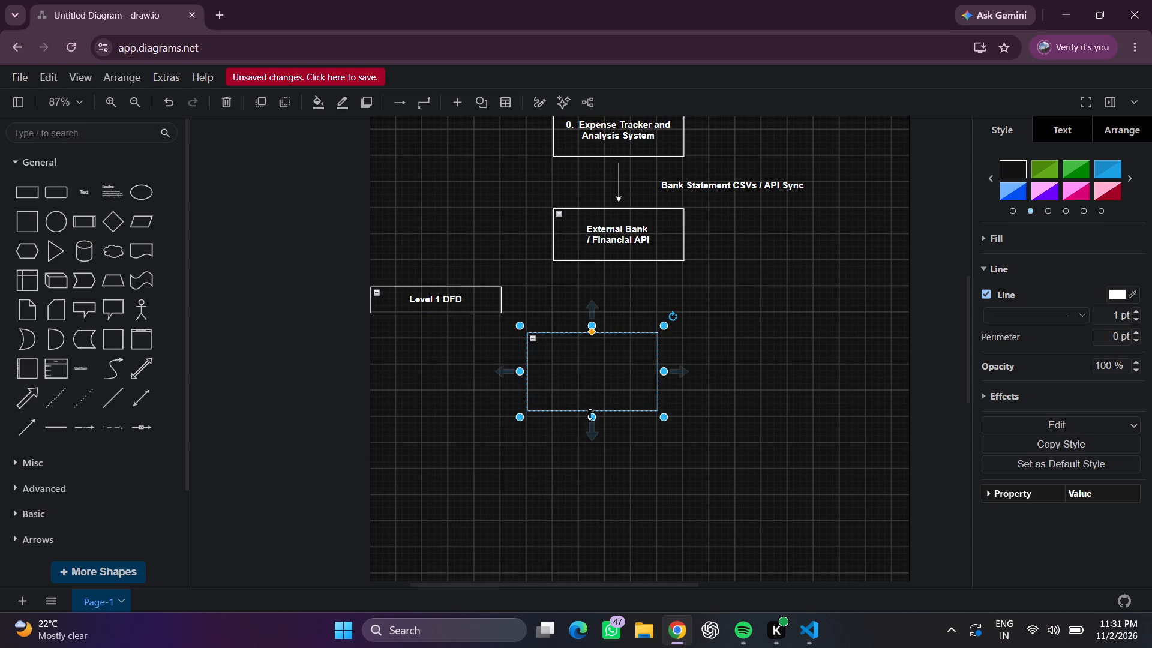
drag(590, 415, 598, 367)
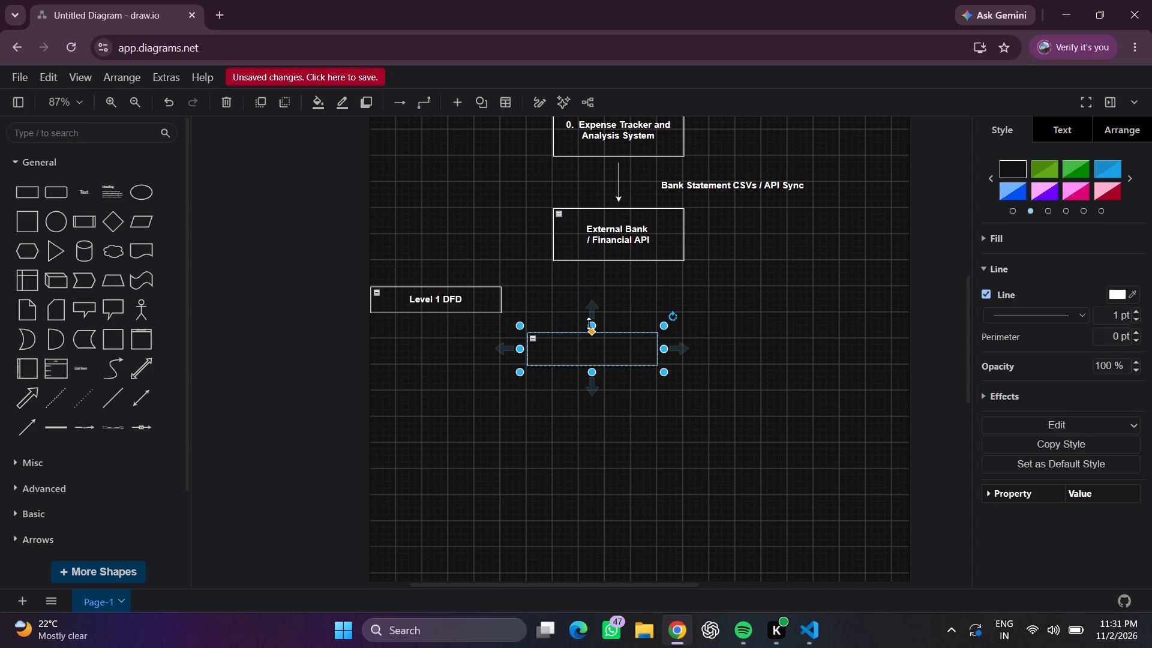
click(591, 325)
drag(591, 324, 590, 332)
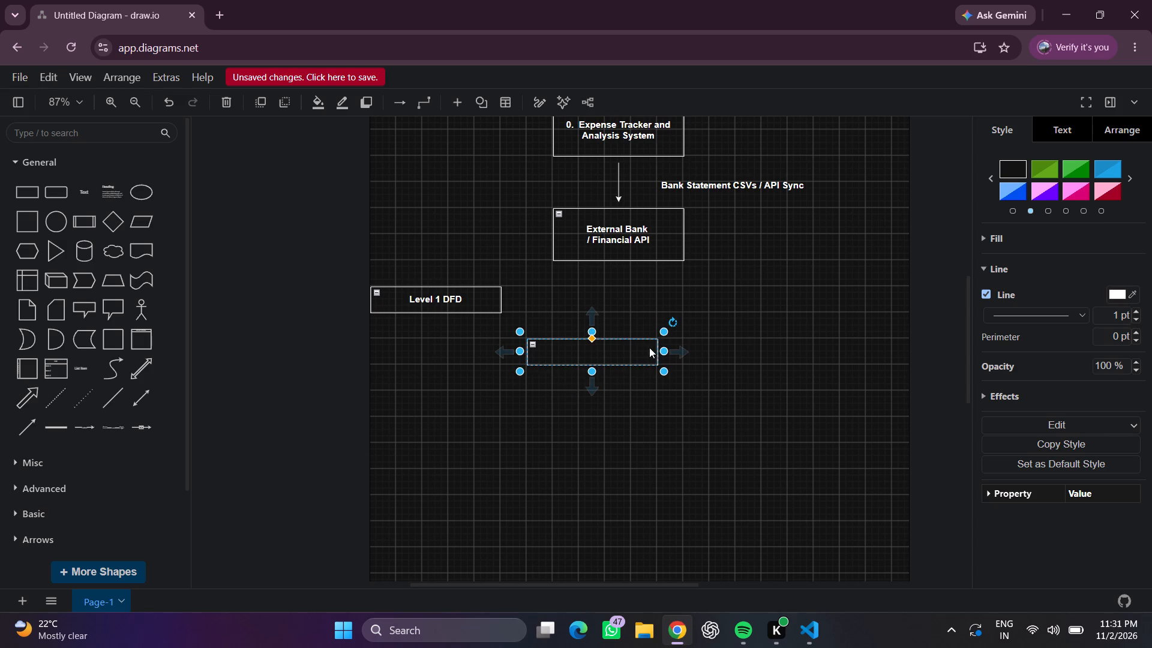
click(658, 353)
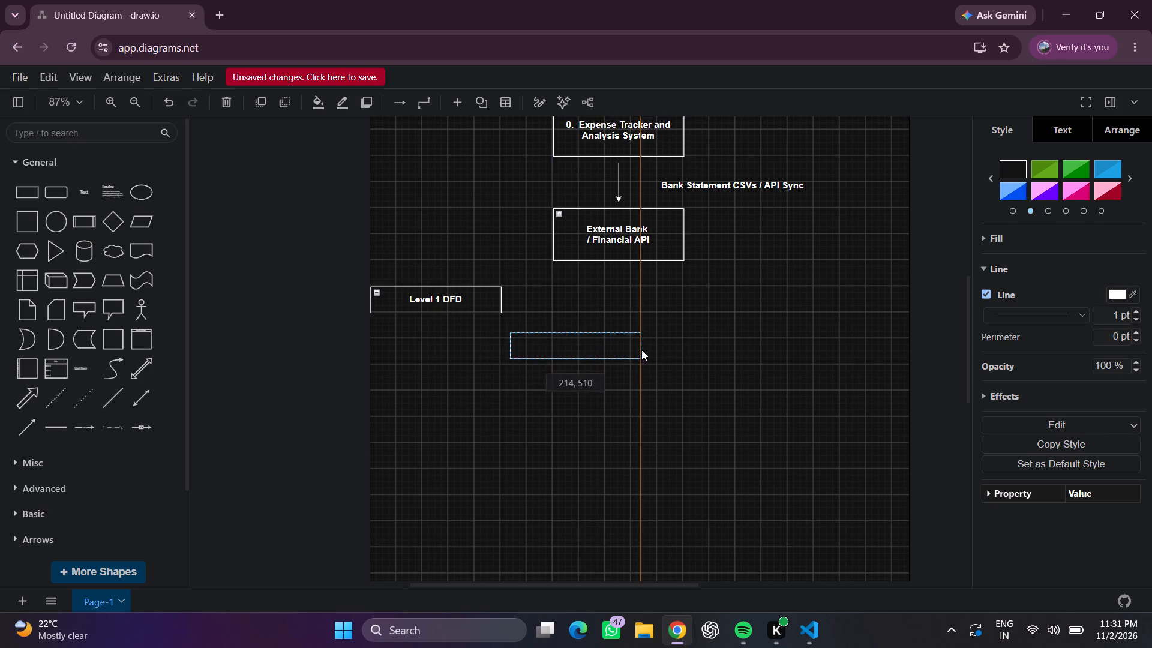
drag(661, 352, 647, 353)
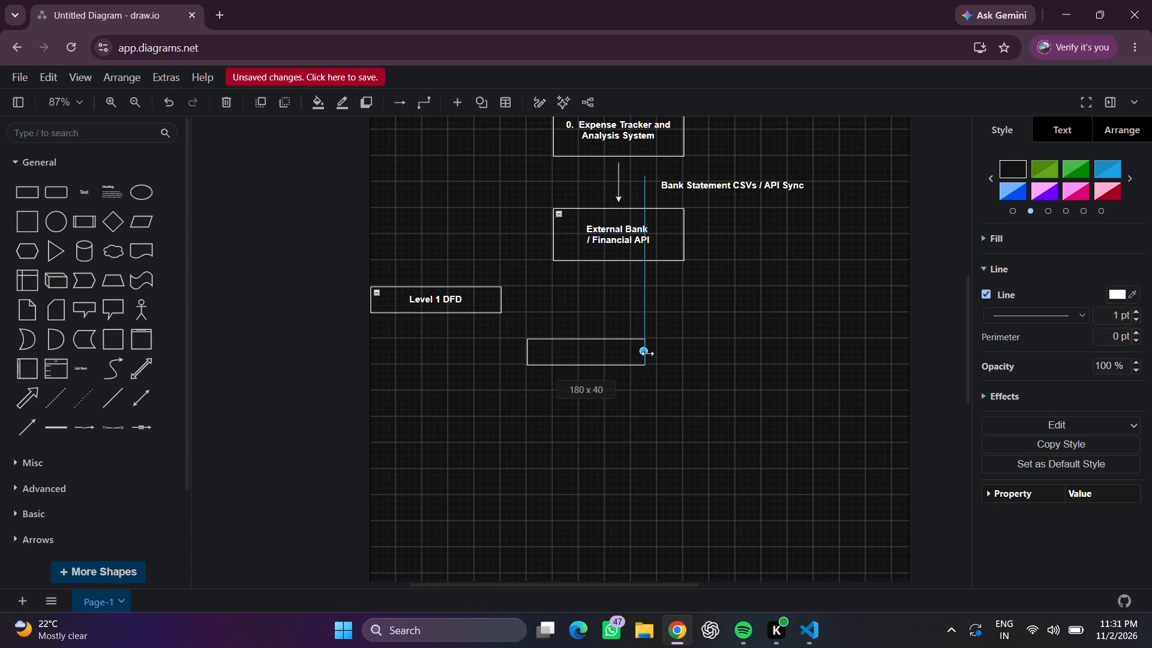
drag(647, 353, 609, 355)
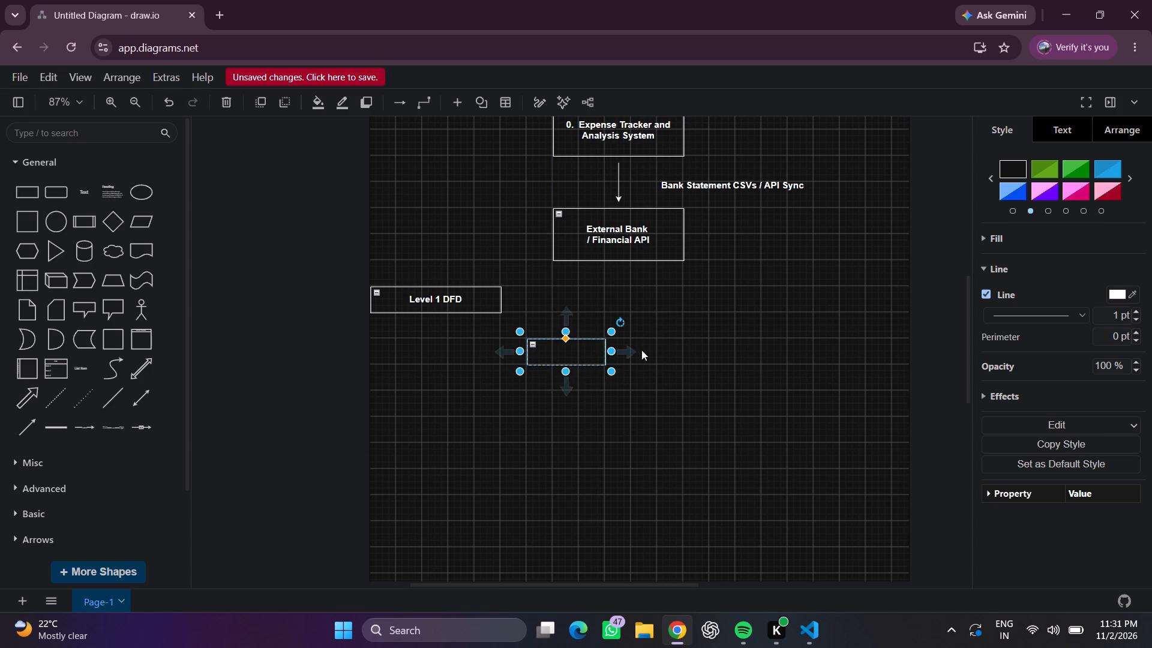
click(641, 350)
scroll(590, 382, left, 1)
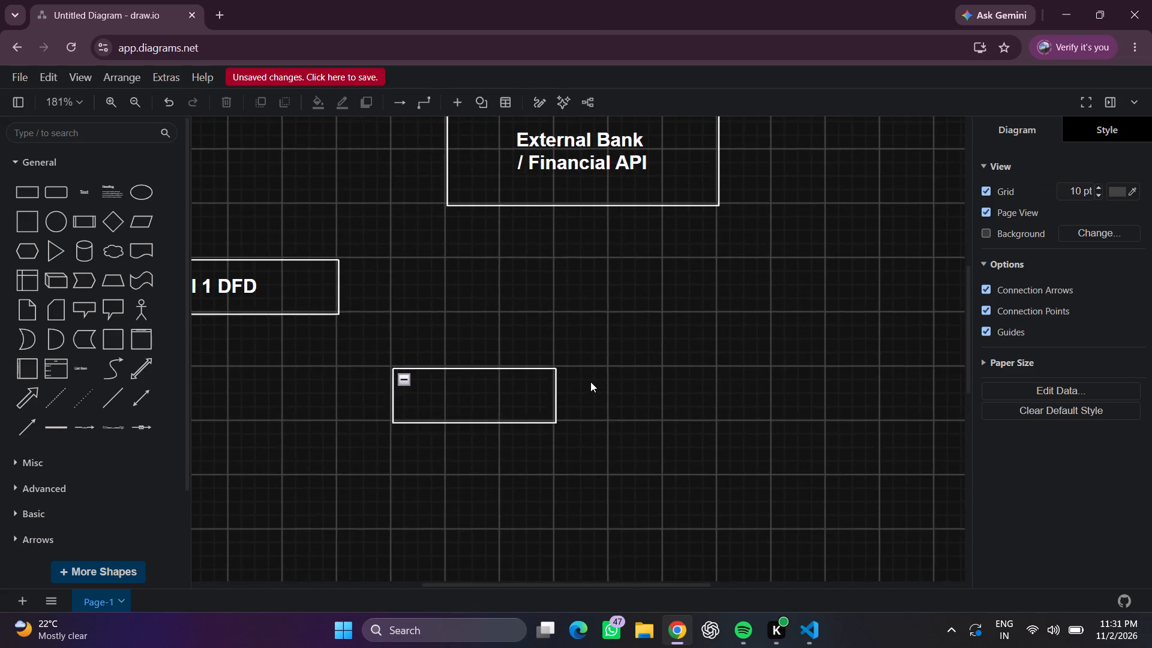
scroll(590, 382, up, 1)
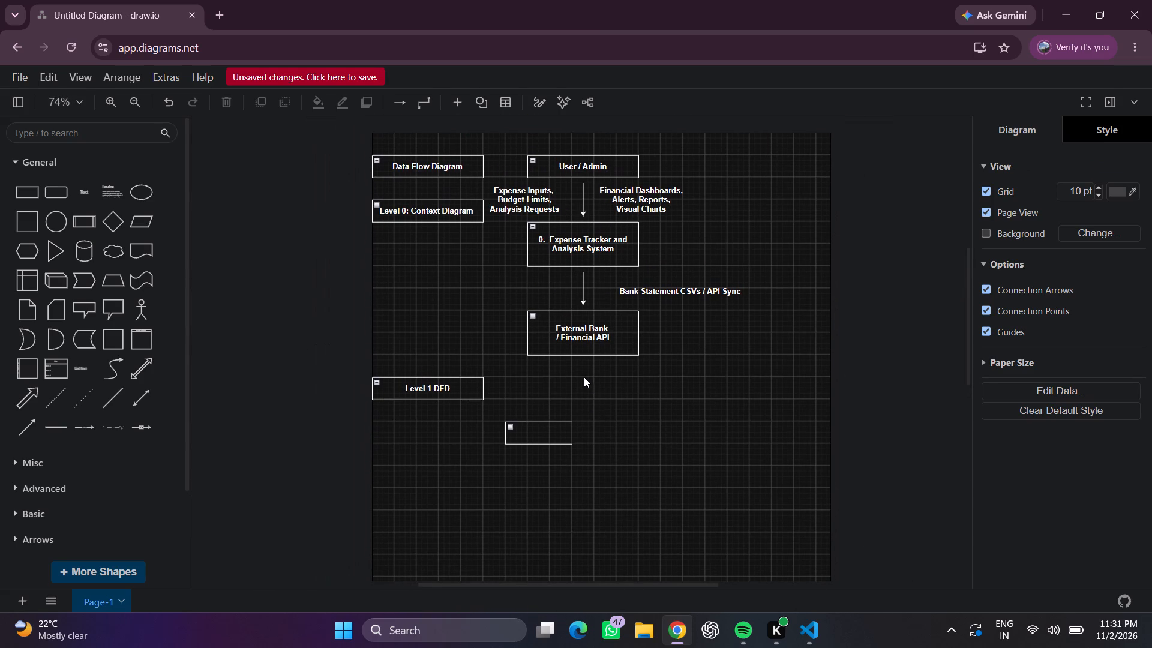
Reshape the empty box below Level 1 DFD so it sits further right, ending flush with the External Bank box's right edge.
click(539, 432)
click(541, 430)
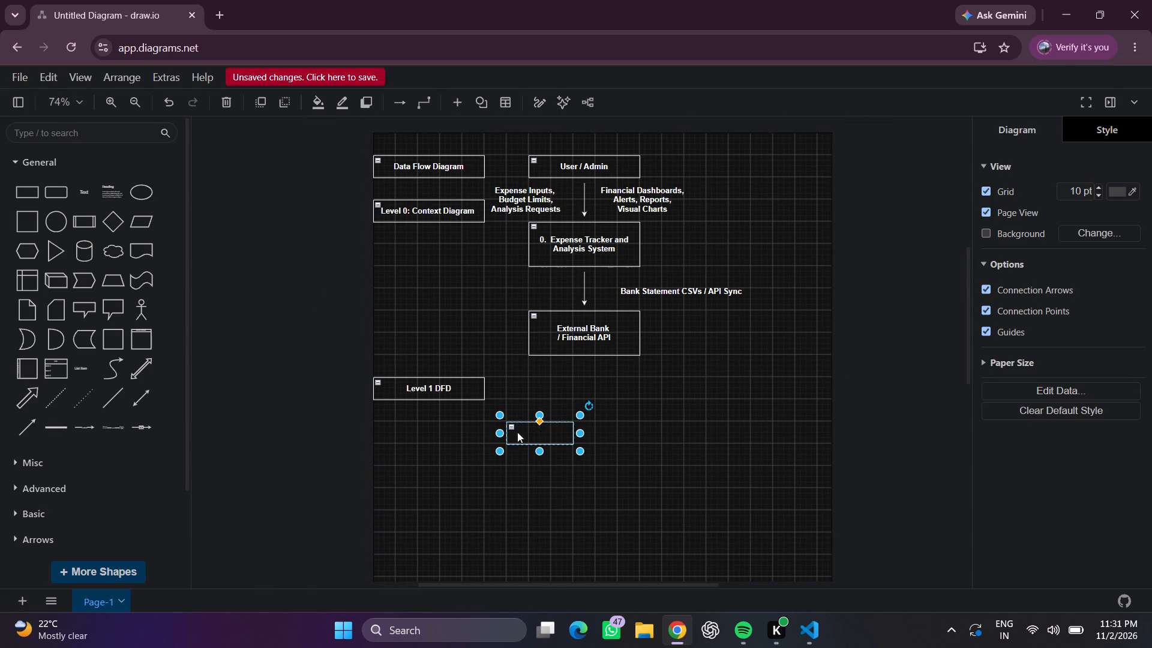
drag(499, 431, 617, 434)
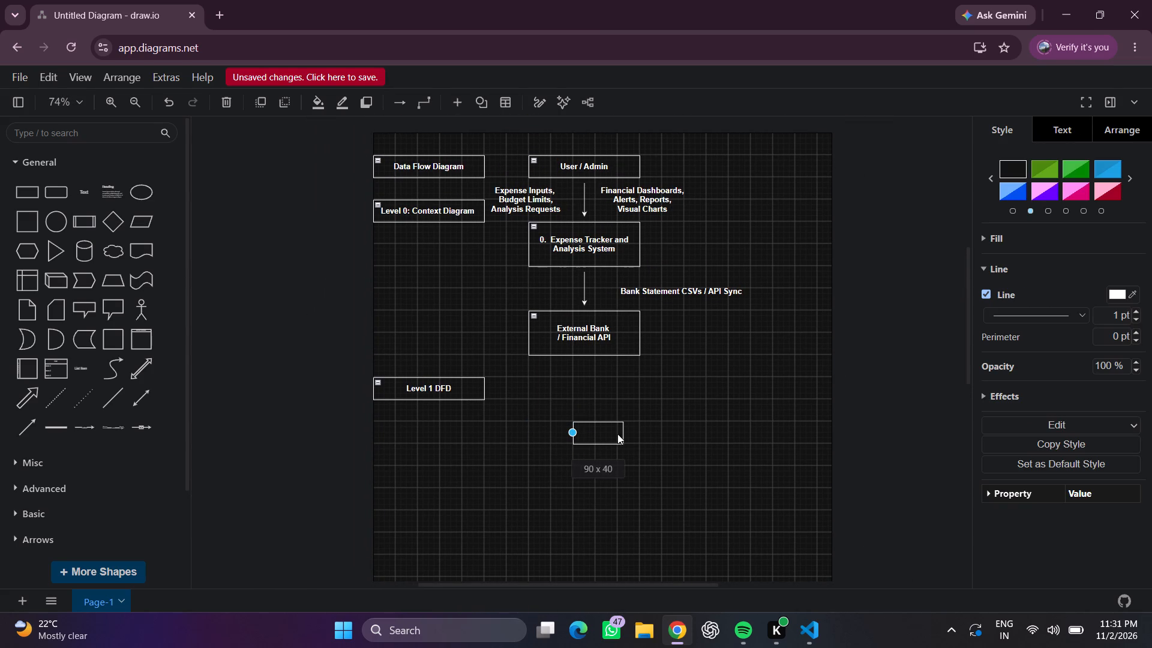
drag(617, 434, 635, 431)
click(754, 408)
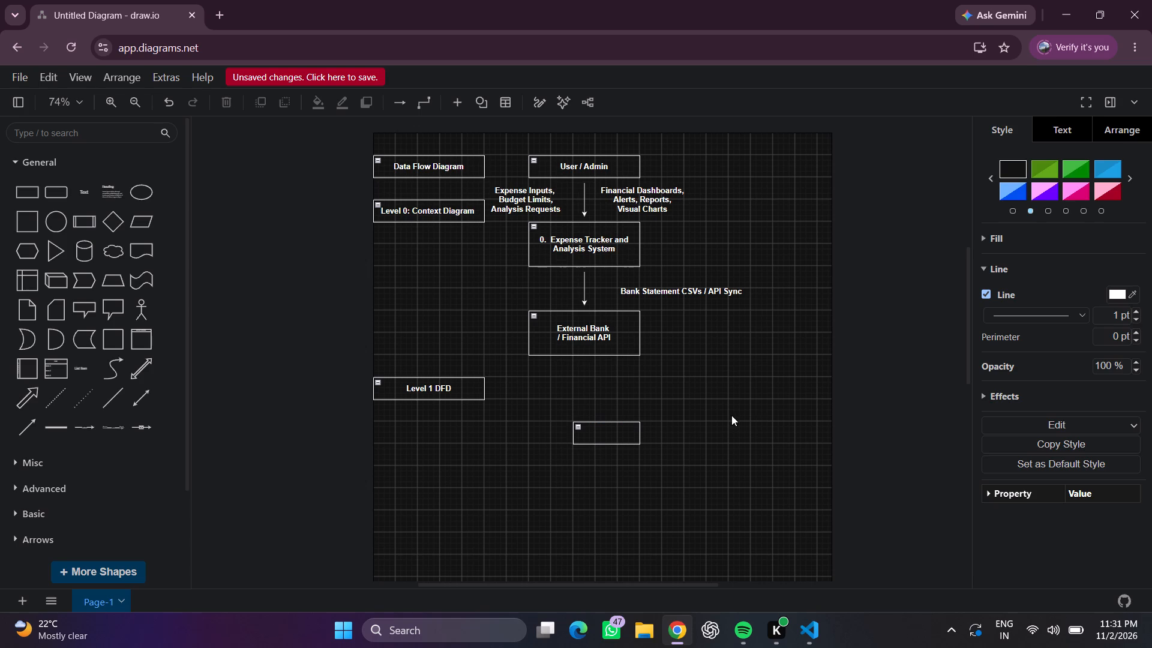
Insert a text element inside the empty box and stretch it to fill the whole box.
scroll(726, 417, right, 4)
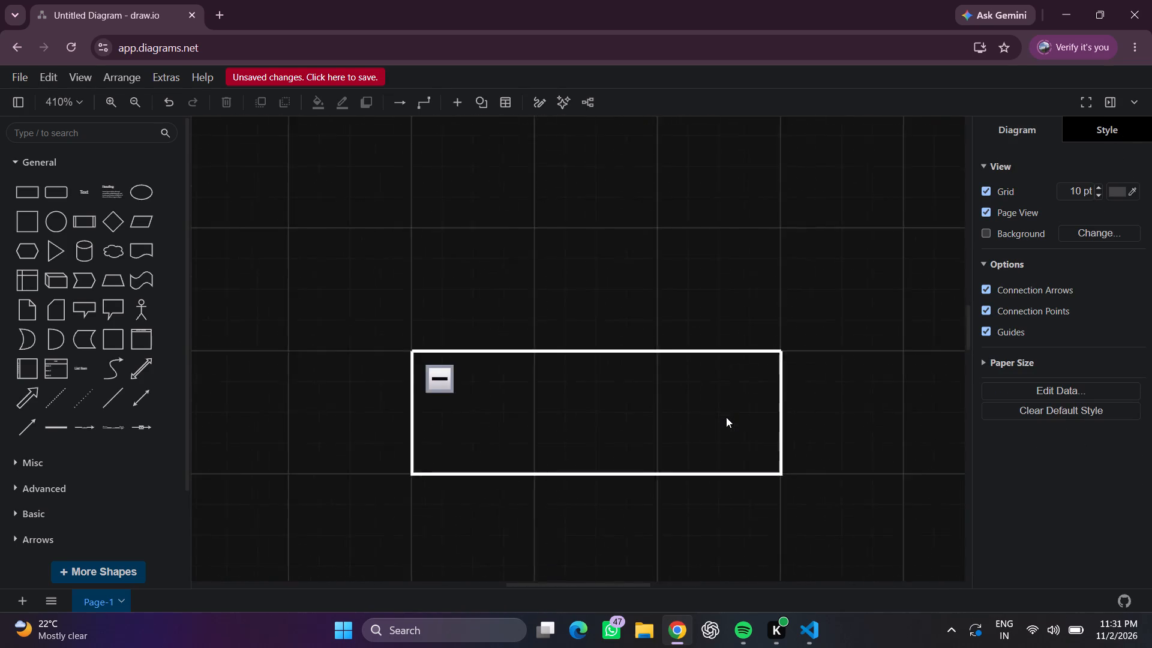
scroll(726, 417, right, 3)
triple_click(667, 410)
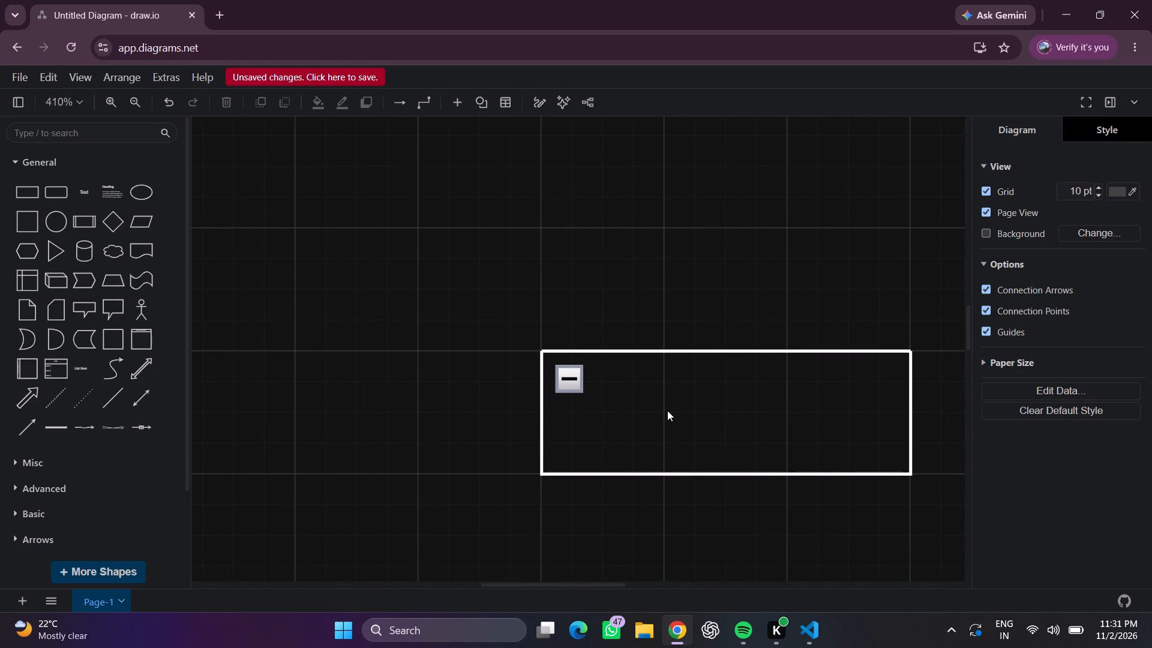
drag(764, 393, 913, 379)
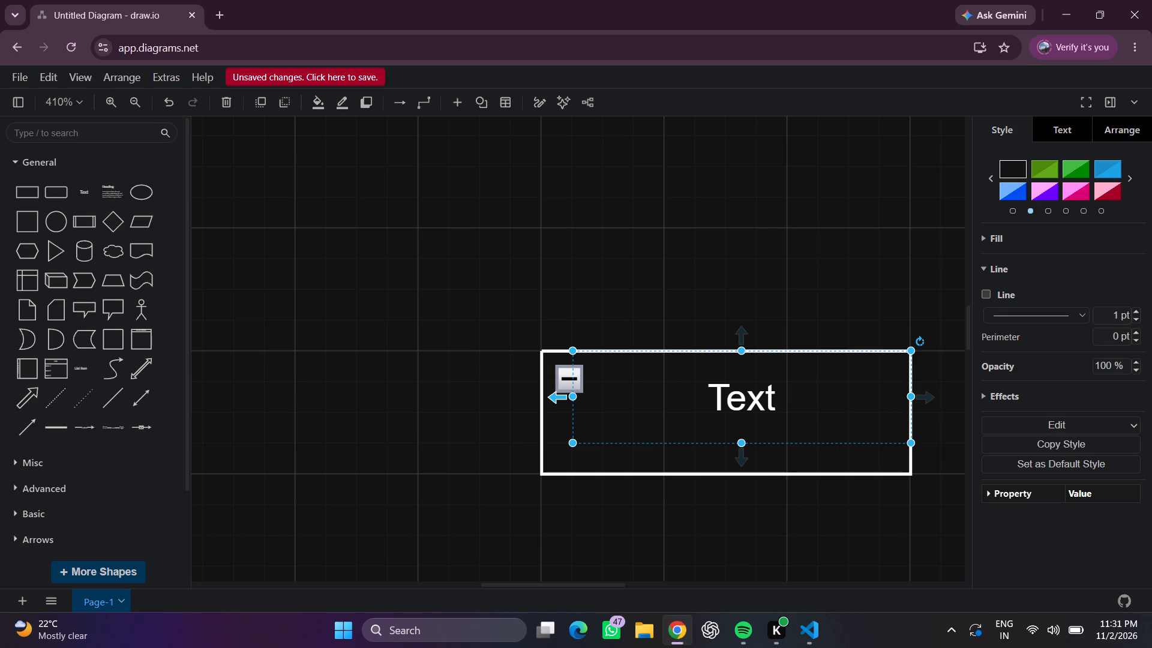
drag(571, 398, 552, 399)
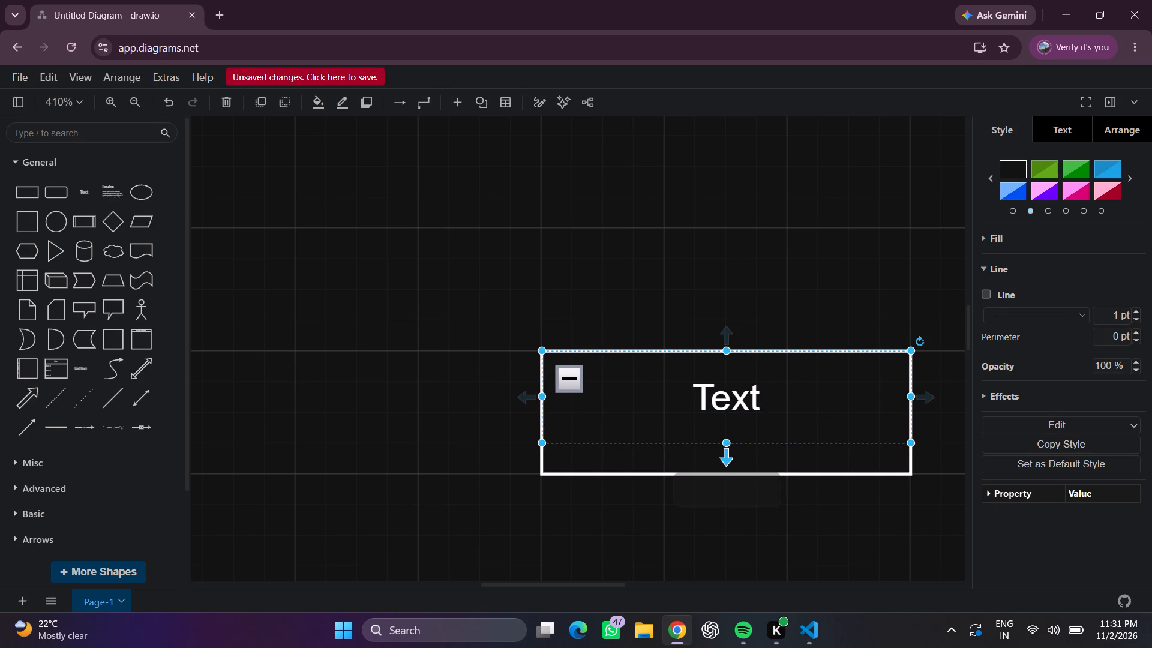
drag(725, 445, 731, 467)
Replace the placeholder text in the new box with "User".
double_click(739, 409)
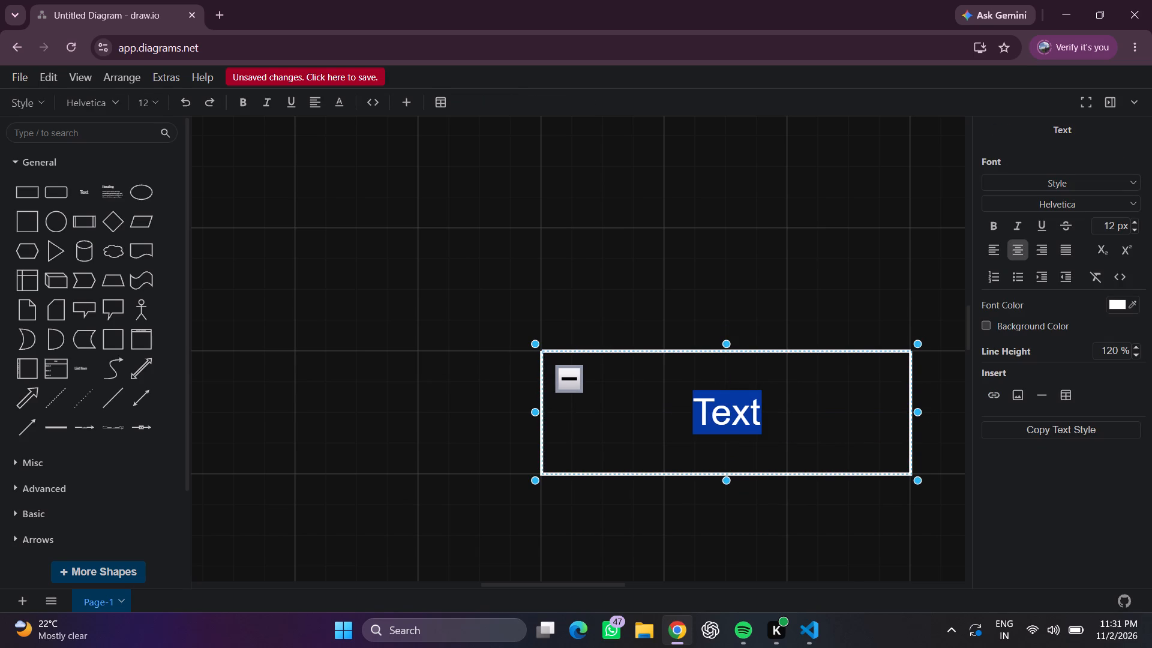
key(BackSpace)
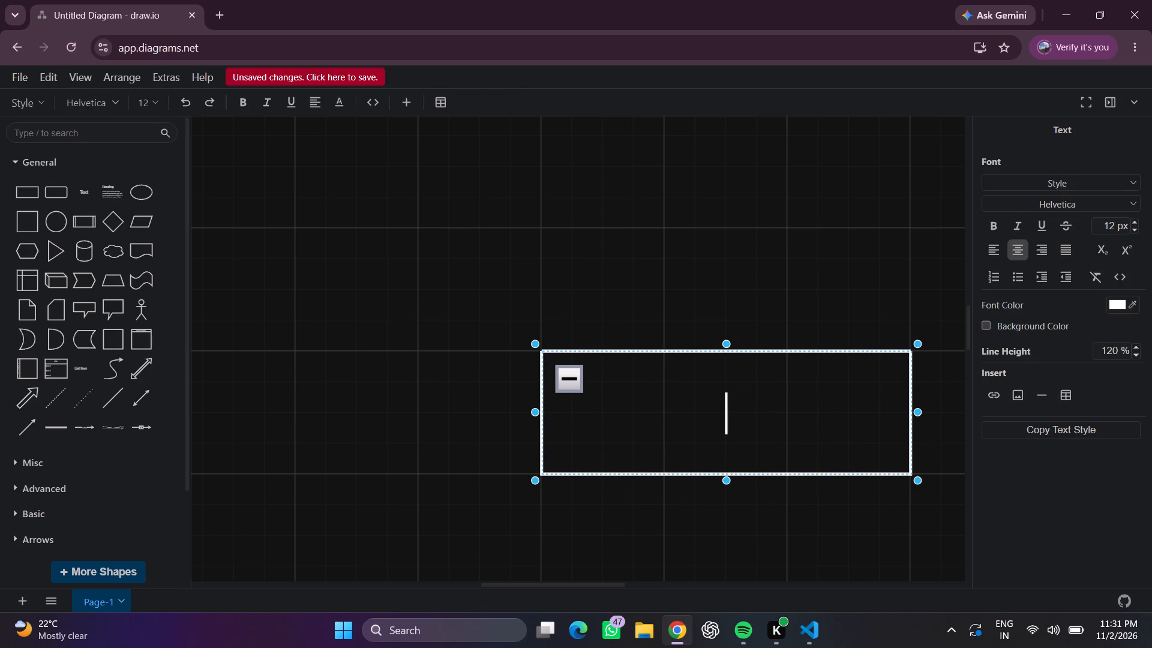
key(u)
text(ser)
click(705, 268)
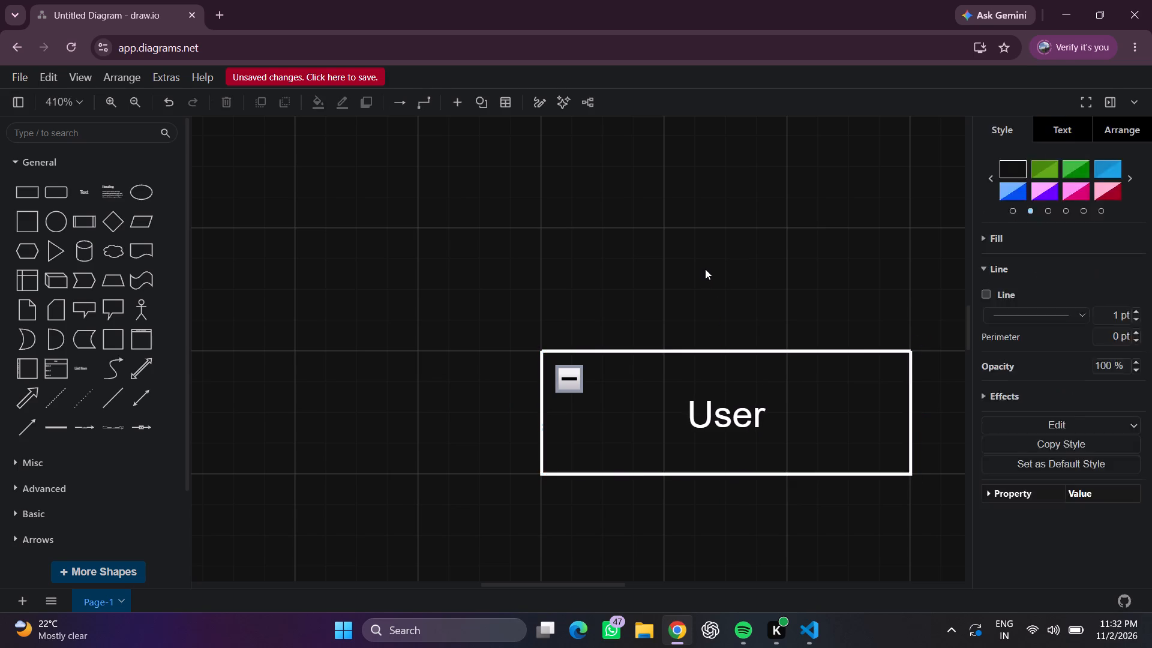
Apply the same bold heading text style as the Level 1 DFD text to the User text.
double_click(754, 422)
triple_click(753, 419)
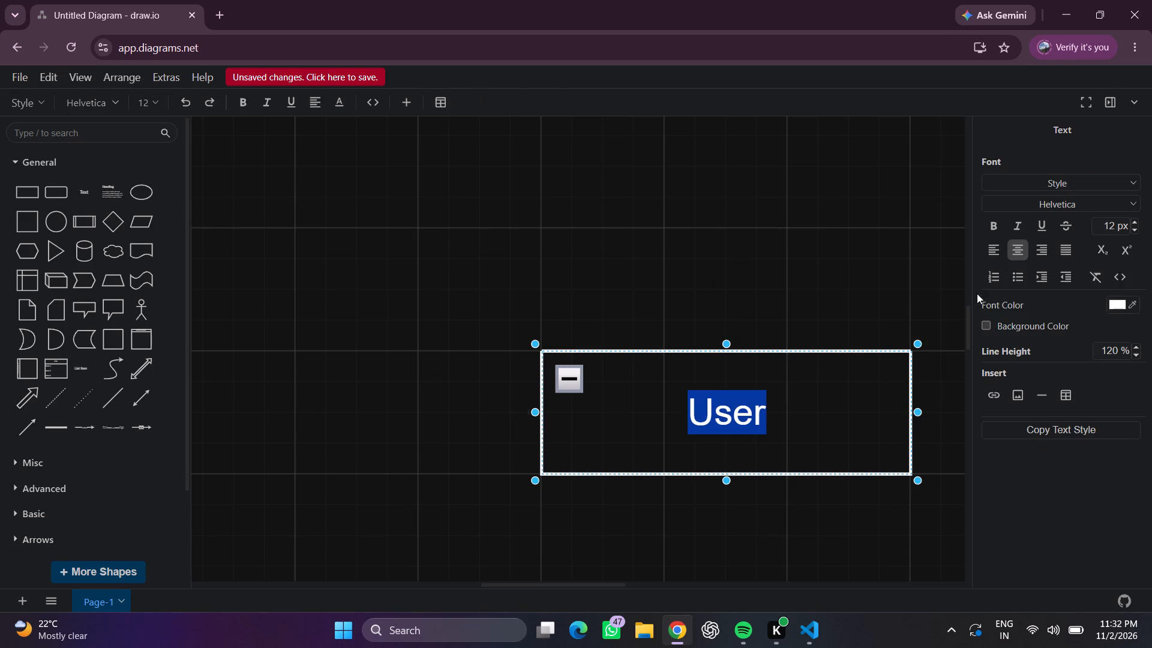
click(1037, 182)
click(1040, 270)
click(652, 293)
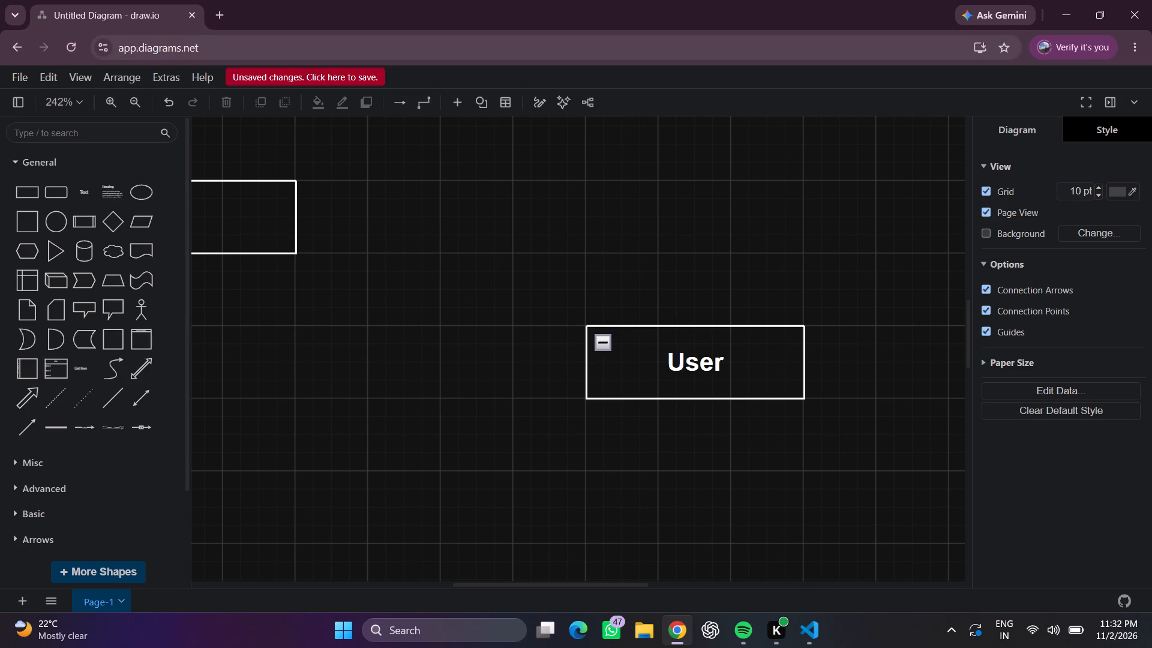
Close the browser window and leave the page without saving the diagram.
scroll(567, 176, up, 1)
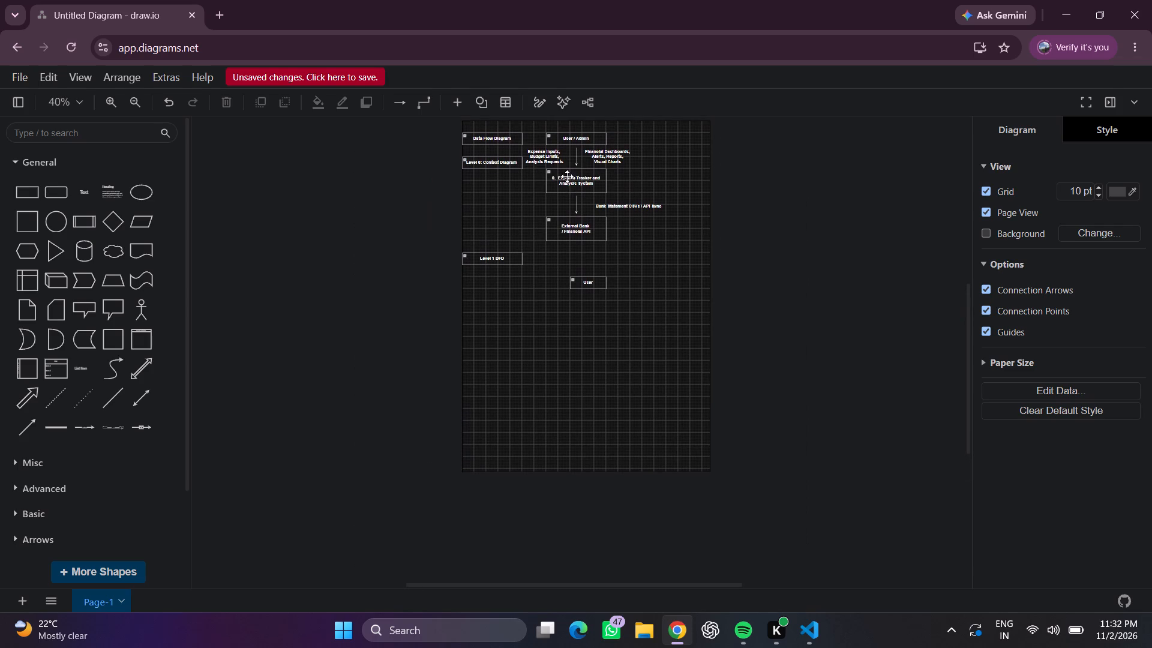
click(1149, 2)
click(644, 148)
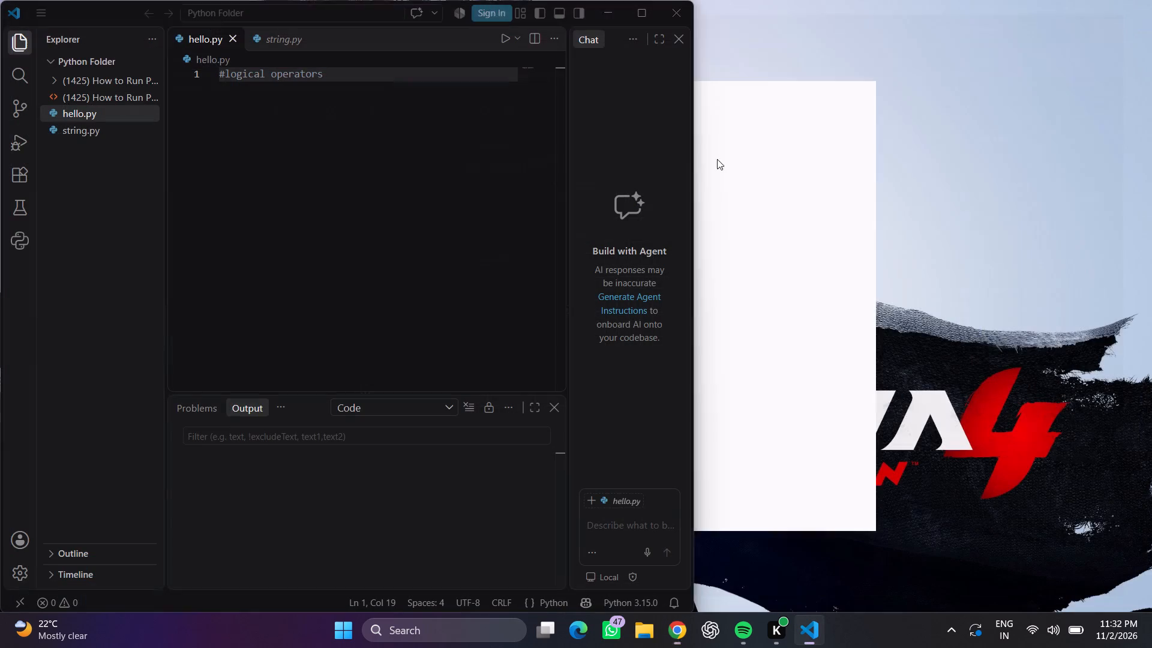